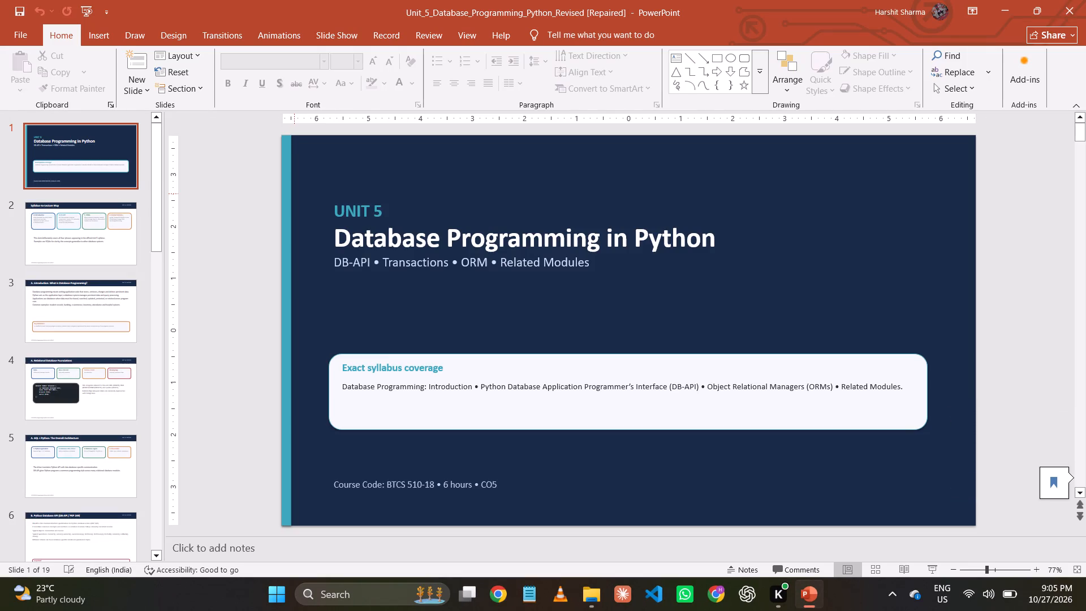
# Change the font of all text in the title slide's main title box to Times New Roman.
pyautogui.click(82, 175)
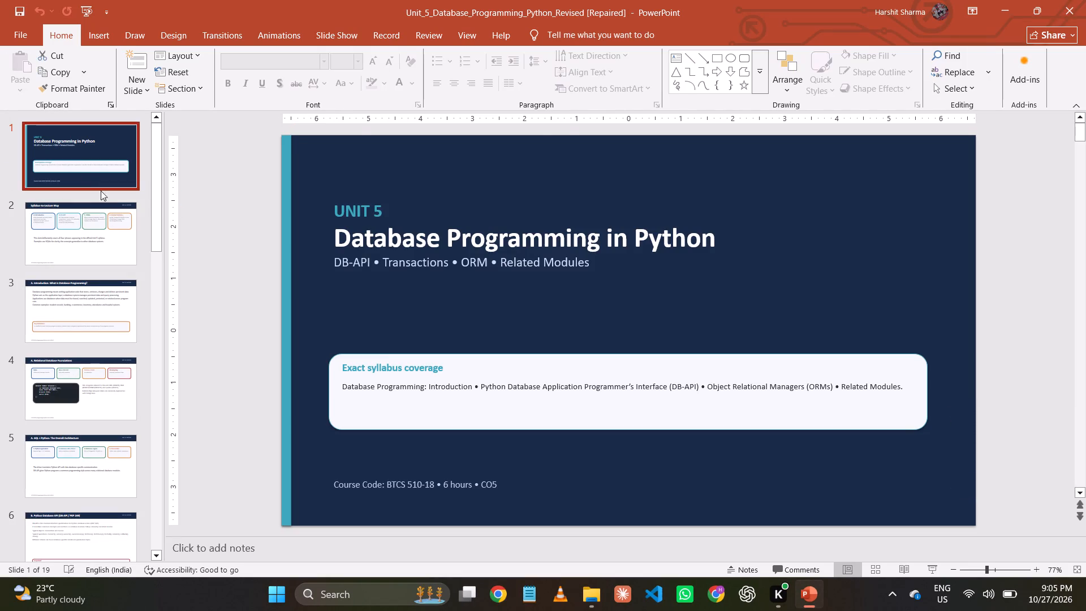
pyautogui.click(399, 219)
pyautogui.hotkey('ctrl', 'a')
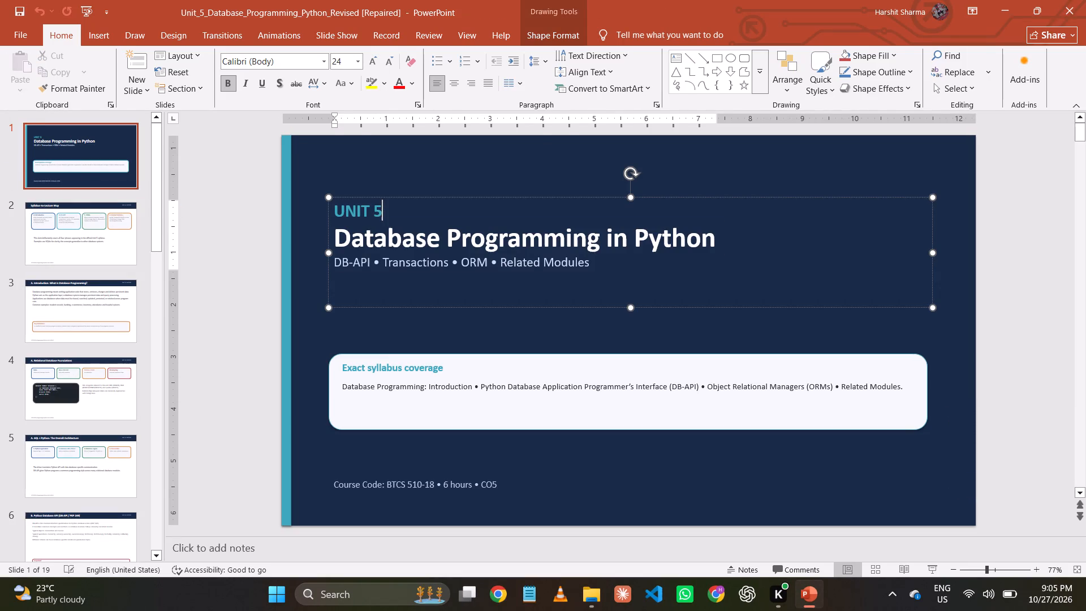
pyautogui.click(321, 63)
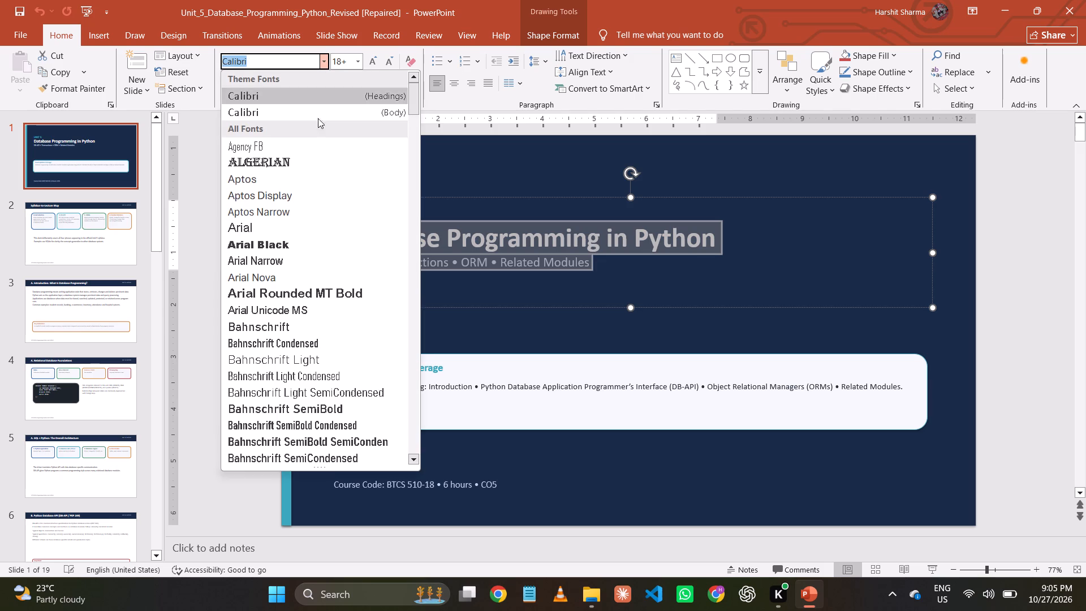
pyautogui.press('BackSpace')
pyautogui.write('times')
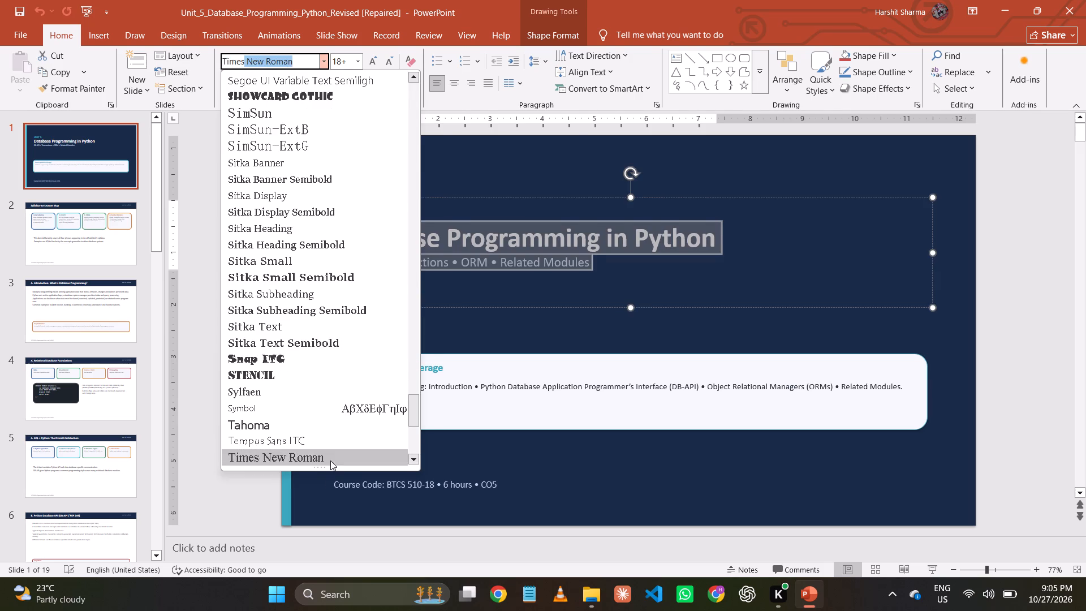
pyautogui.click(330, 460)
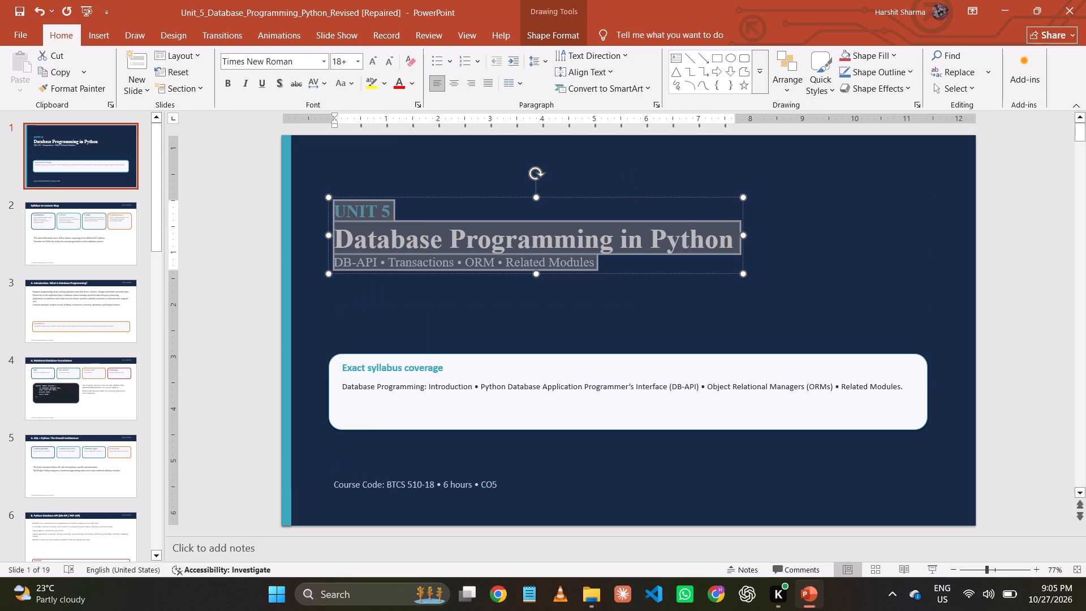
# Apply Times New Roman to all the text on the title slide, including the syllabus card and course code line.
pyautogui.click(506, 442)
pyautogui.click(508, 421)
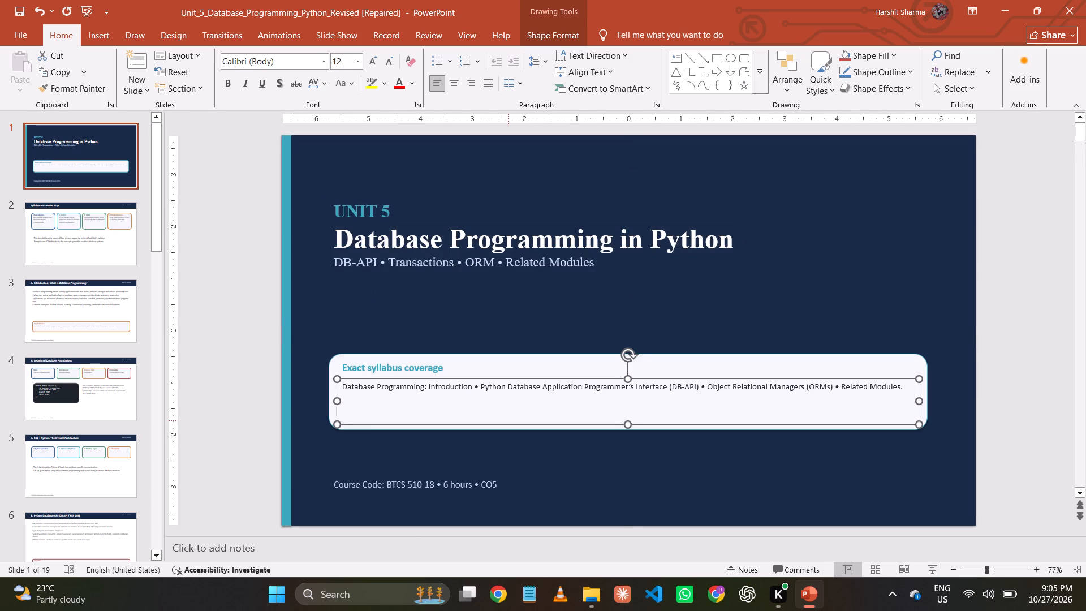
pyautogui.hotkey('ctrl', 'a')
pyautogui.click(323, 63)
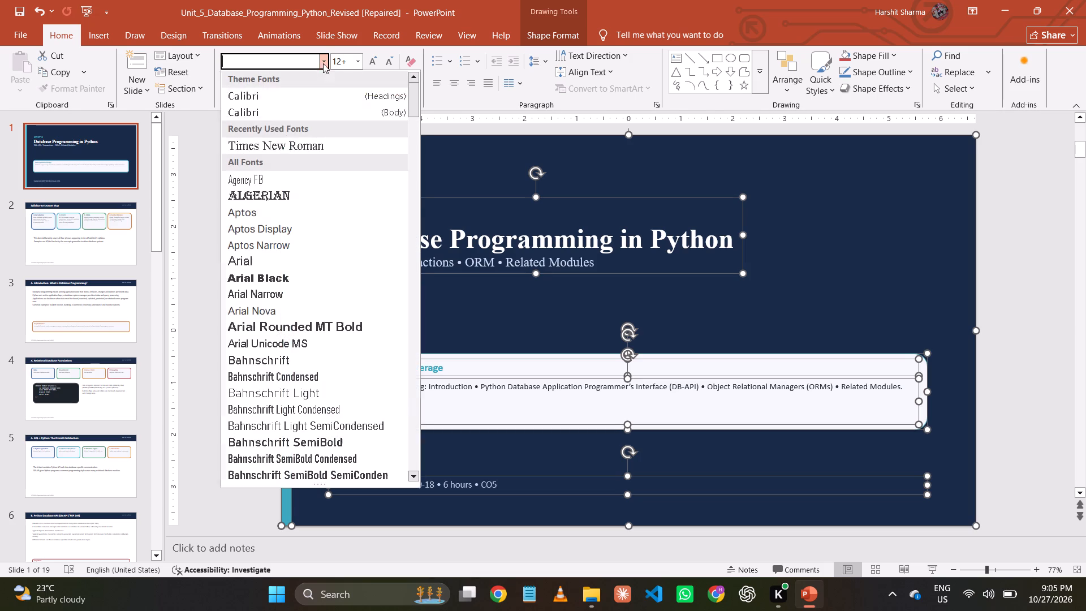
pyautogui.click(318, 144)
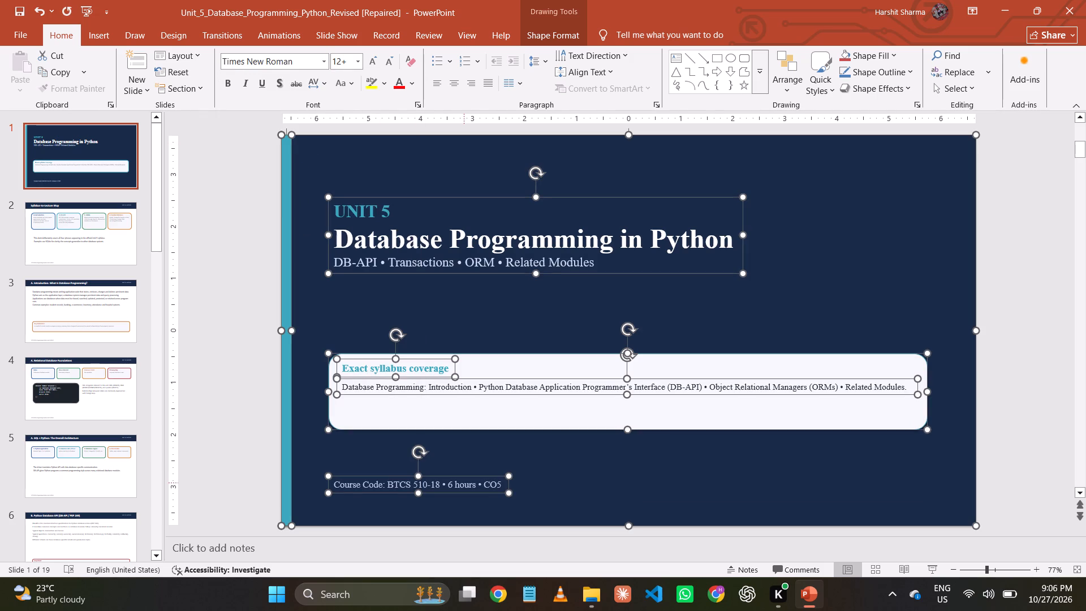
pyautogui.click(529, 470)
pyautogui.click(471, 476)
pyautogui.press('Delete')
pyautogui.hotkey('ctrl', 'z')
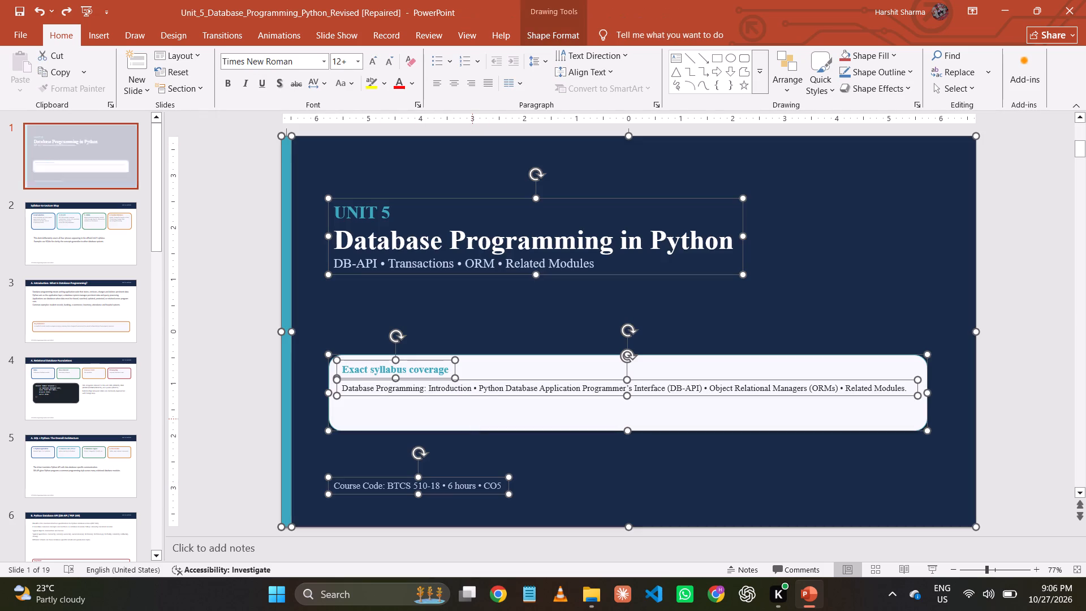
# Delete the course code text box below the syllabus card.
pyautogui.click(479, 479)
pyautogui.click(485, 464)
pyautogui.click(483, 476)
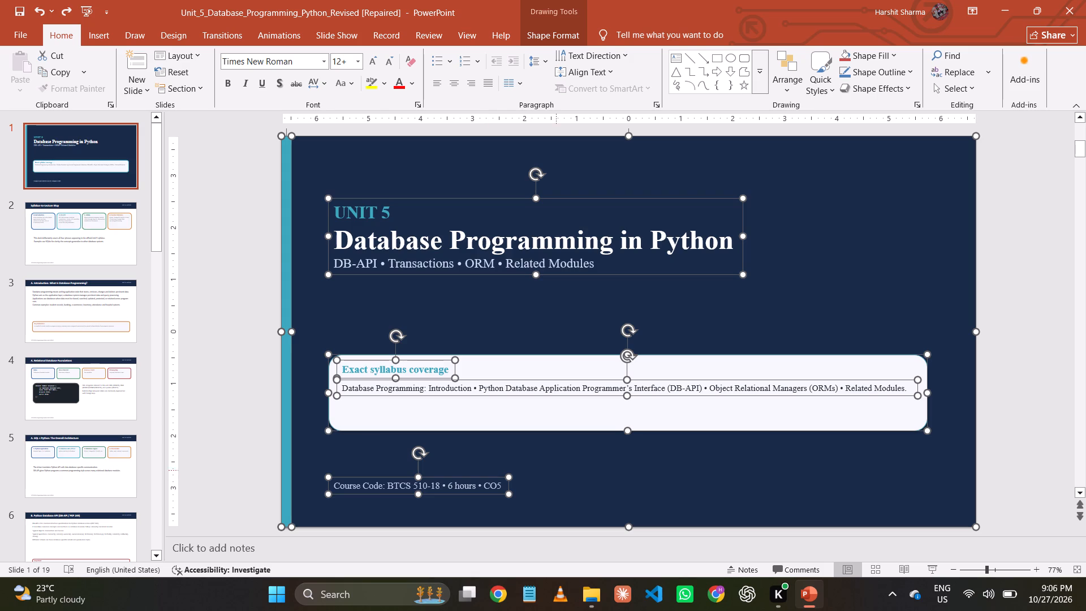
pyautogui.click(591, 479)
pyautogui.click(1072, 226)
pyautogui.click(488, 489)
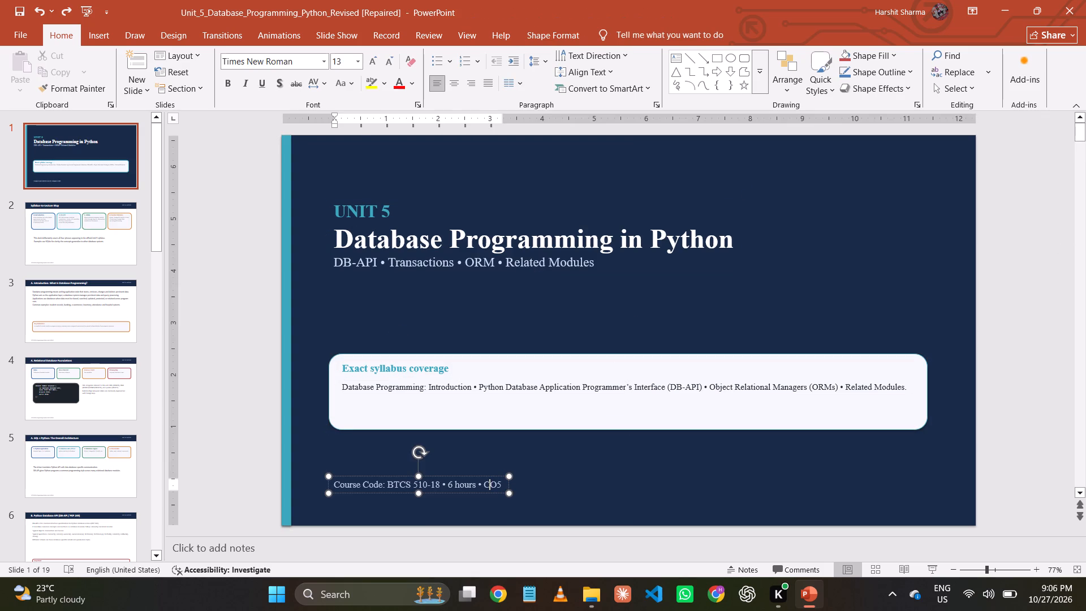
pyautogui.click(485, 474)
pyautogui.press('Delete')
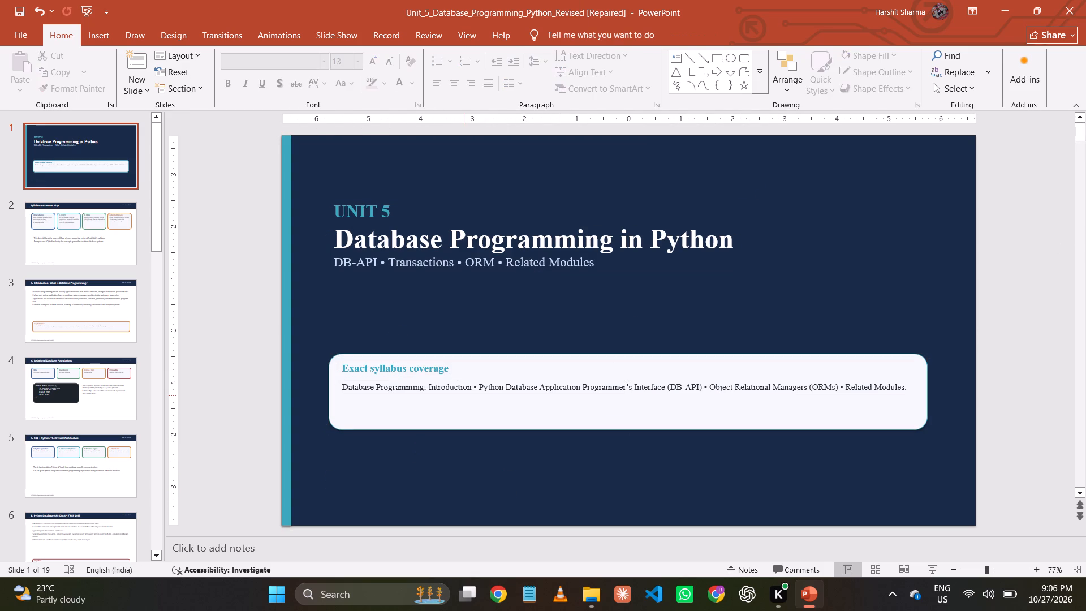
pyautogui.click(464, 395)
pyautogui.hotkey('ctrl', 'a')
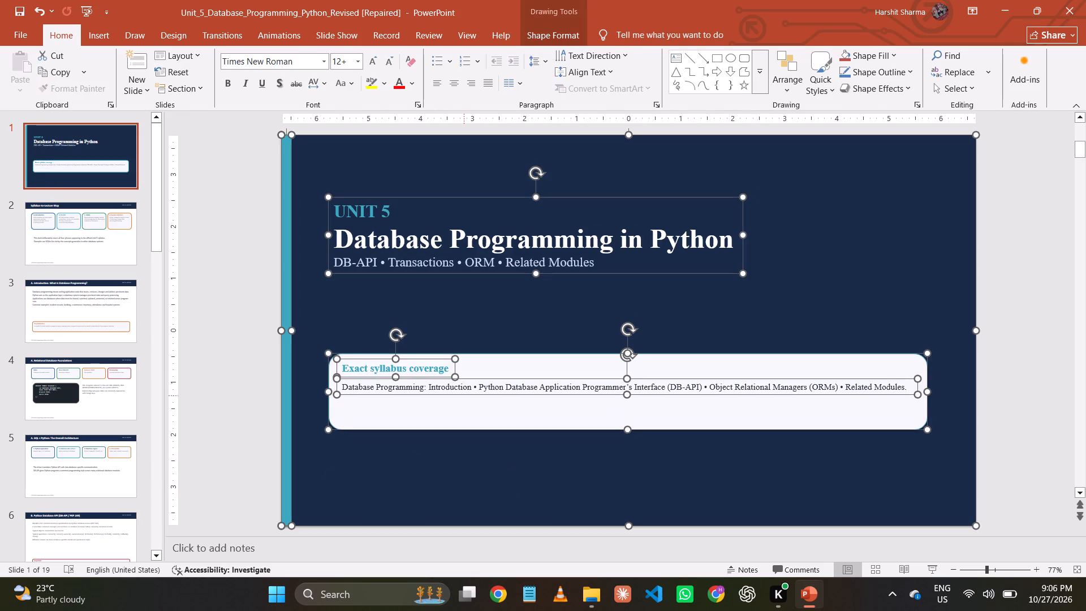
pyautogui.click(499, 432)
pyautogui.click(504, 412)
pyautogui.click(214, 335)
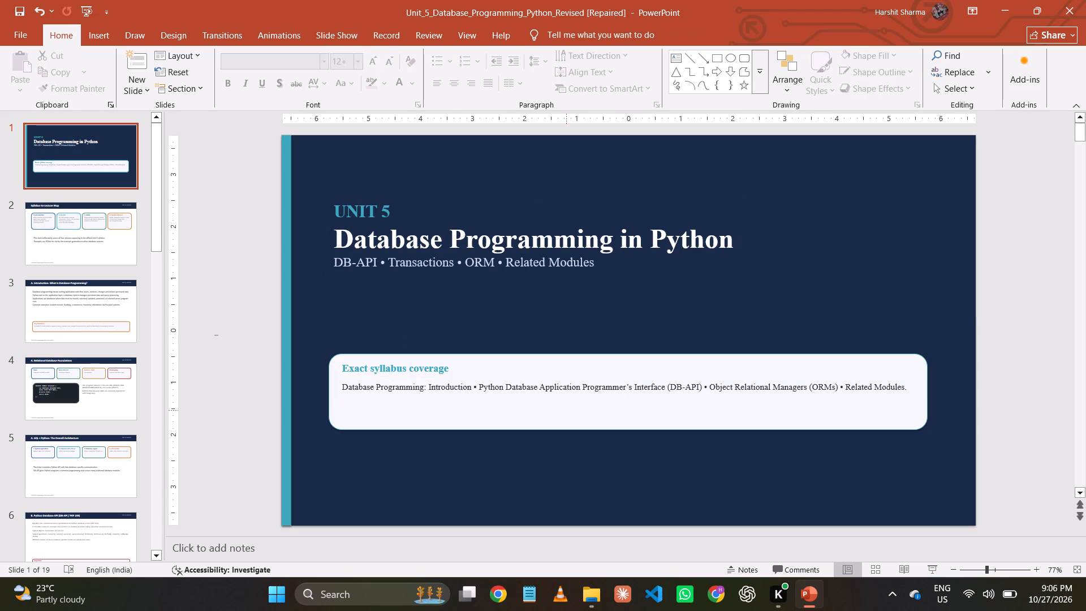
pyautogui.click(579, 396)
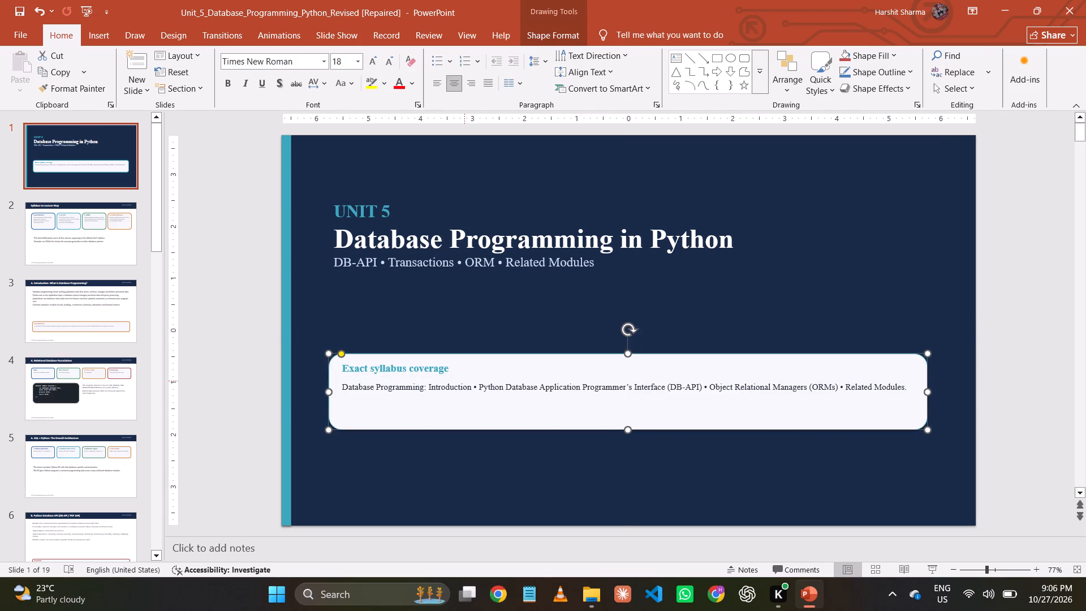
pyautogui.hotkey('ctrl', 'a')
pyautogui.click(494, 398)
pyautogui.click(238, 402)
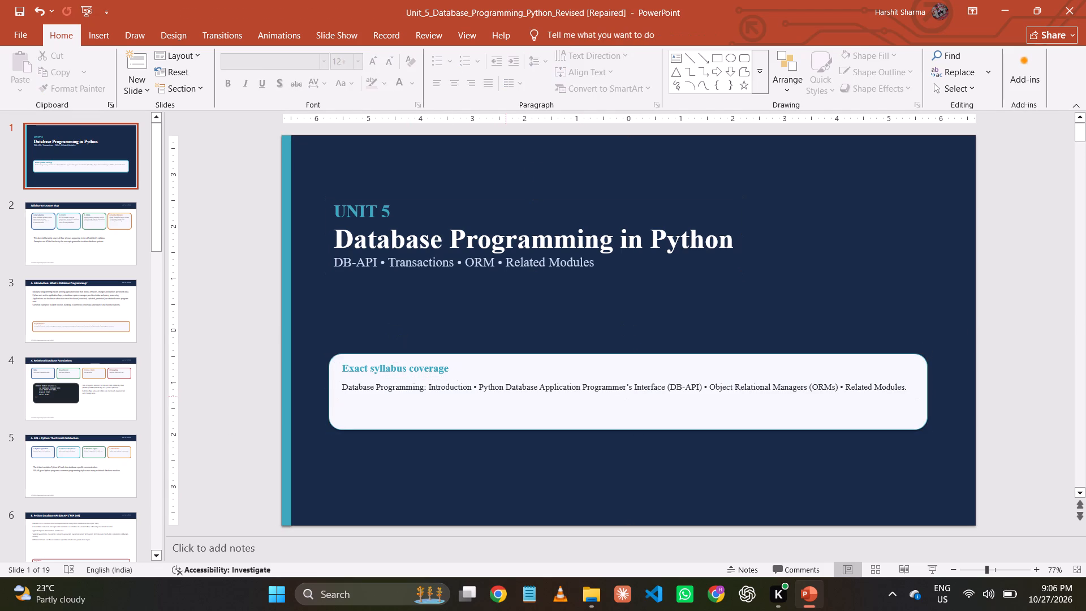
# Select everything on the title slide and increase the text by one size step, making the smallest text 14 pt.
pyautogui.click(506, 397)
pyautogui.keyDown('ctrl'); pyautogui.click(506, 397); pyautogui.keyUp('ctrl')
pyautogui.keyDown('ctrl'); pyautogui.click(504, 384); pyautogui.keyUp('ctrl')
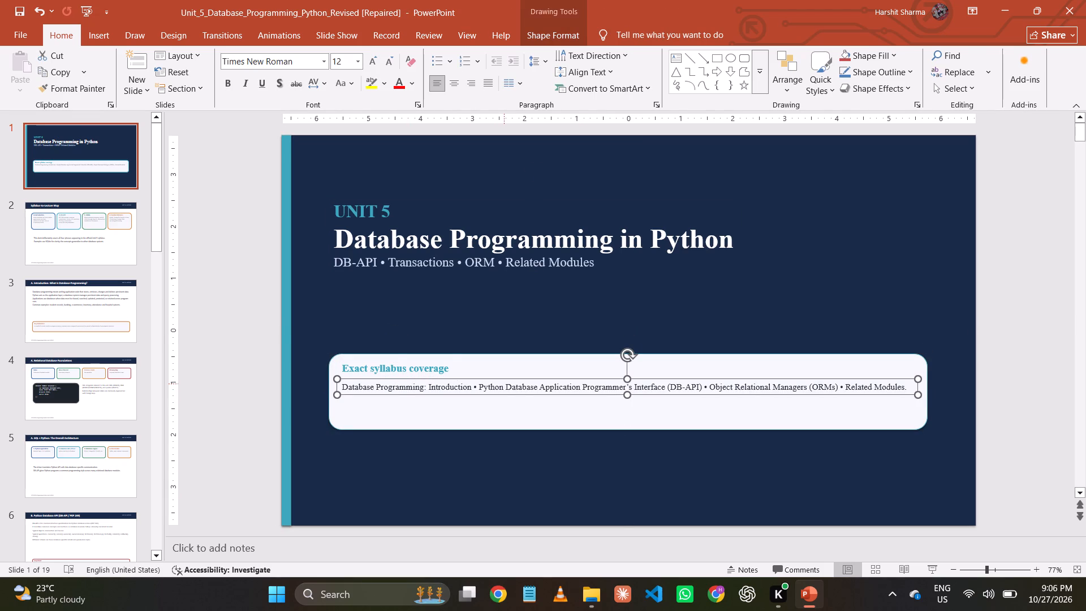
pyautogui.hotkey('ctrl', 'a')
pyautogui.click(499, 397)
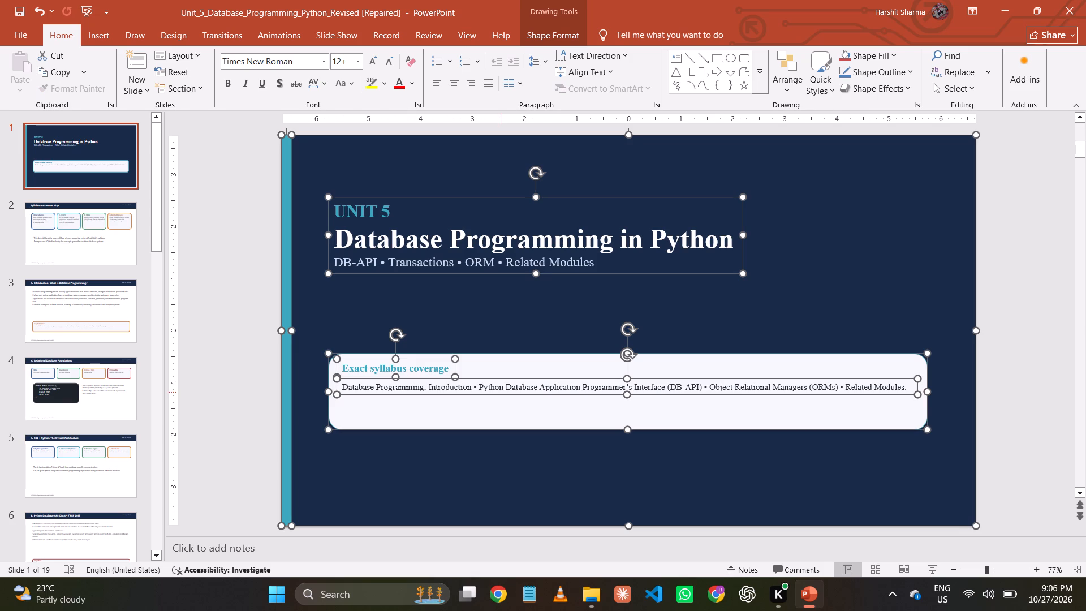
pyautogui.click(372, 58)
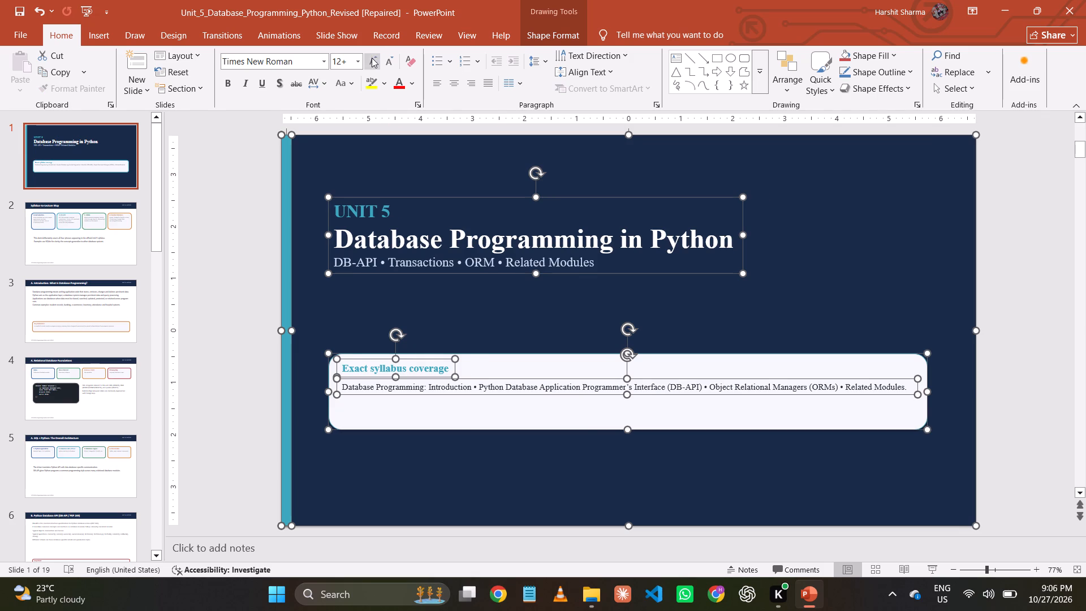
pyautogui.click(372, 58)
pyautogui.hotkey('ctrl', 'z')
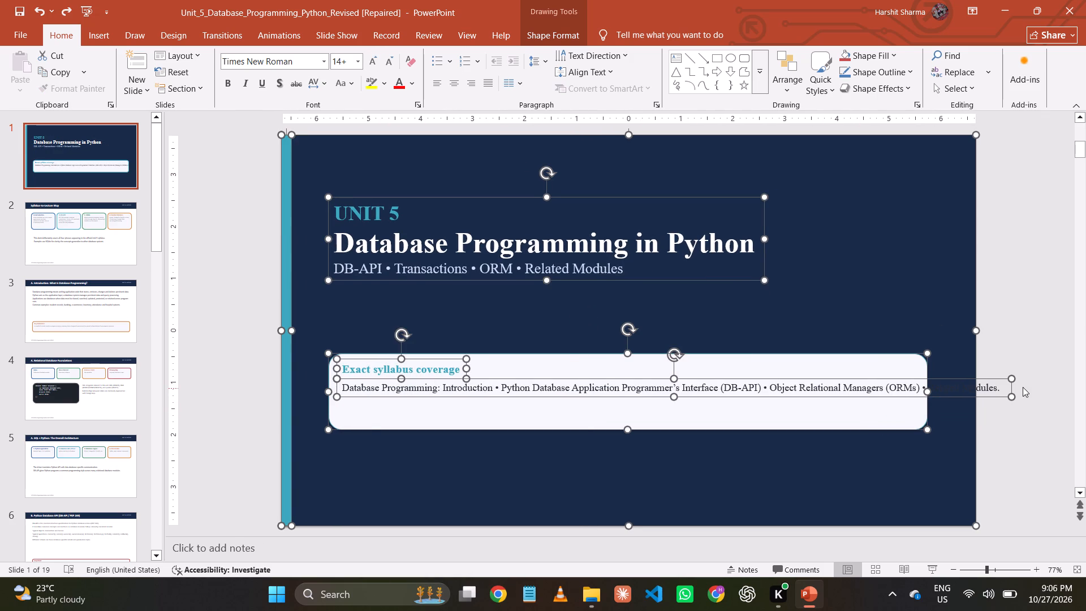
# Resize the selected objects so the syllabus card extends further upward at its original width, and save the presentation.
pyautogui.moveTo(1012, 378); pyautogui.dragTo(977, 378)
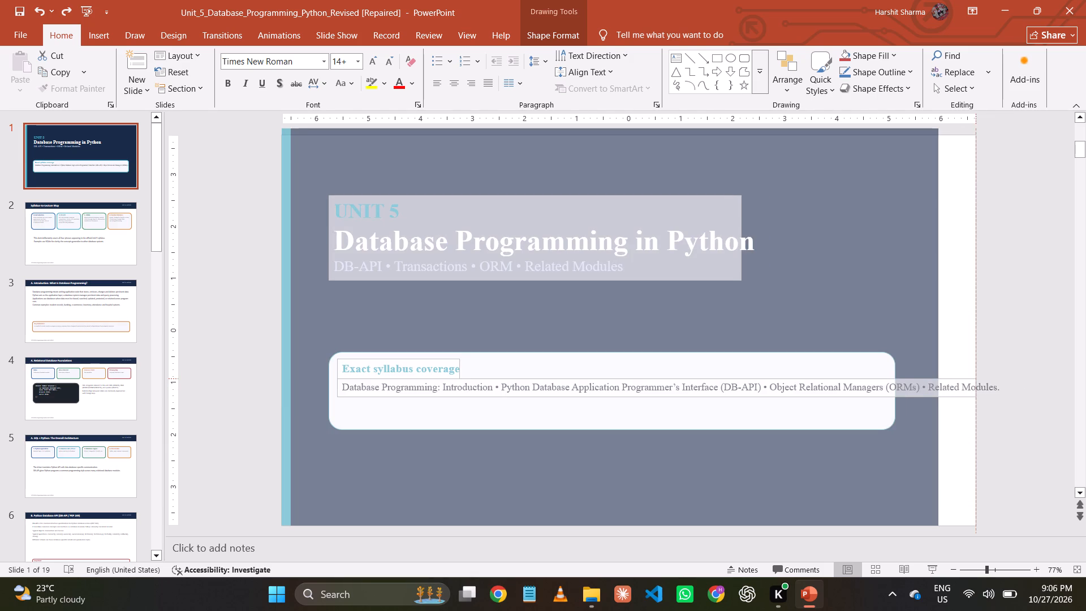
pyautogui.moveTo(977, 378); pyautogui.dragTo(1011, 373)
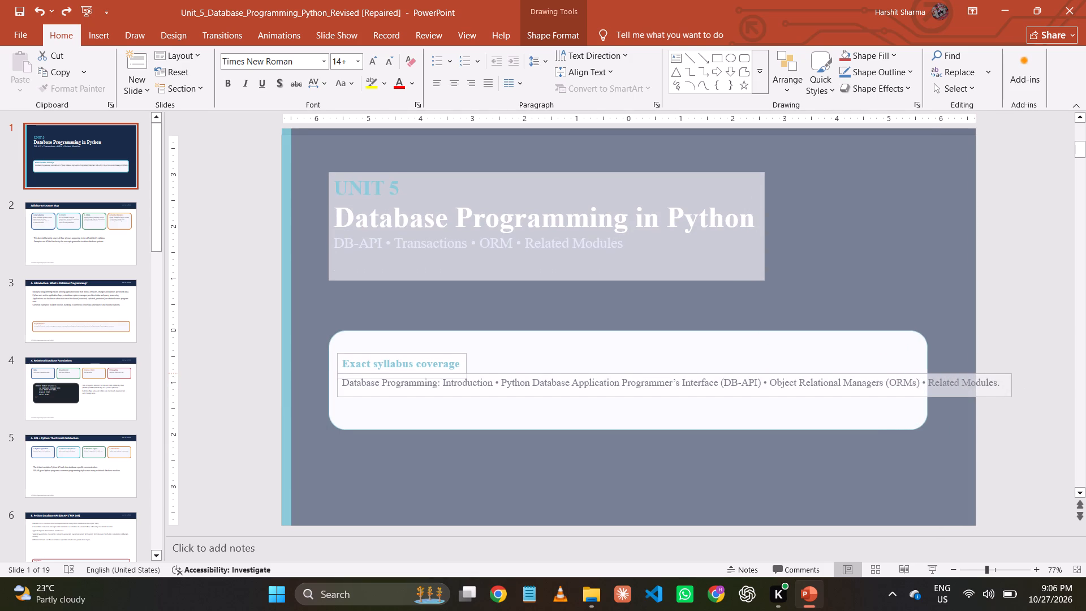
pyautogui.moveTo(1011, 373); pyautogui.dragTo(1012, 373)
pyautogui.click(238, 404)
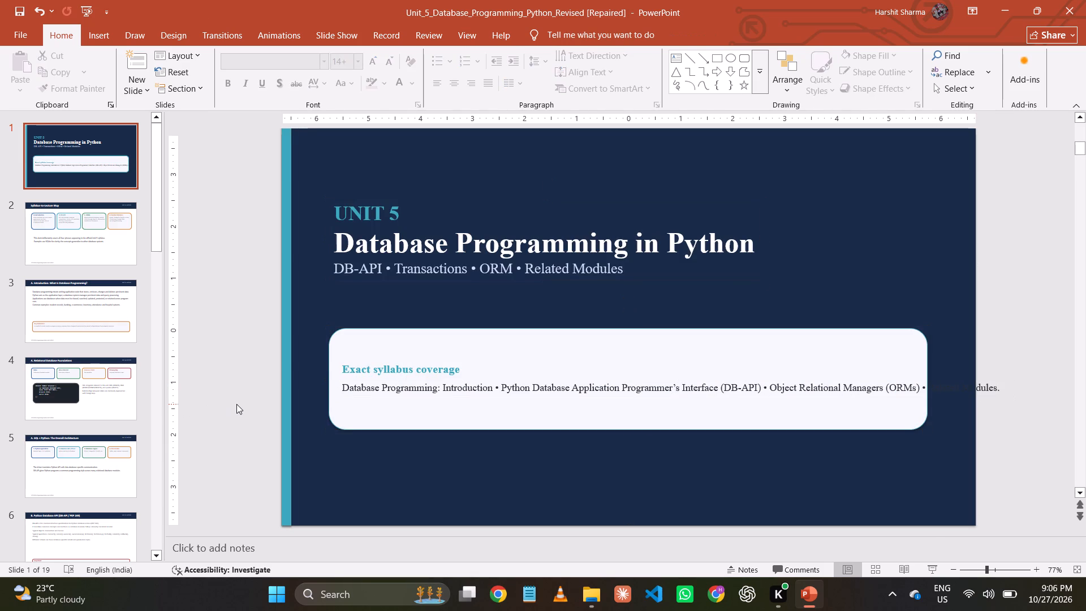
pyautogui.hotkey('ctrl', 's')
# Break the syllabus description onto a second line after "(DB-API)" and save the presentation.
pyautogui.click(724, 388)
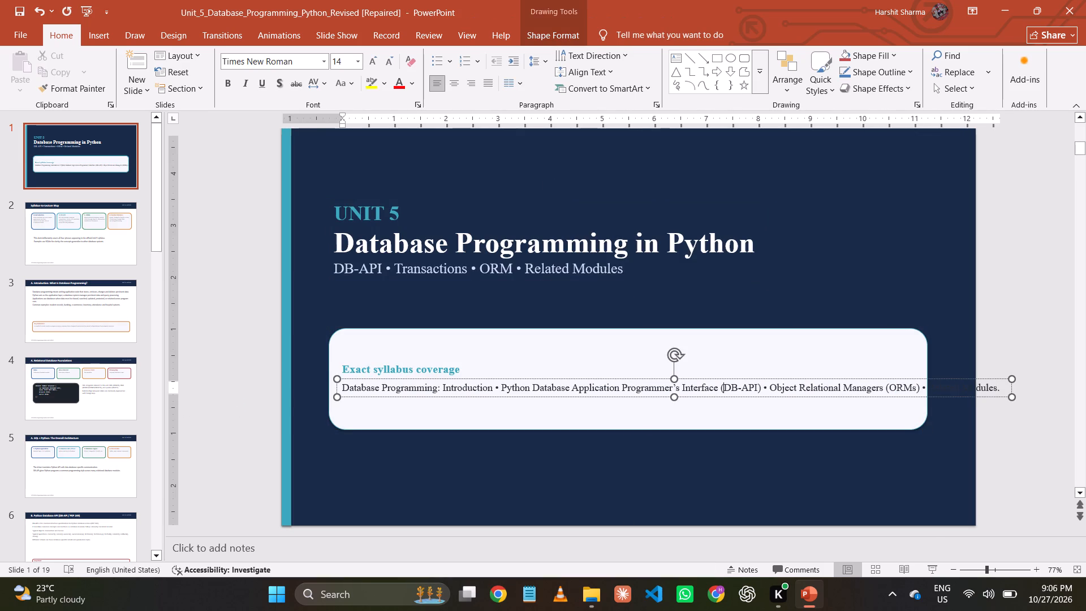
pyautogui.click(764, 389)
pyautogui.press('Return')
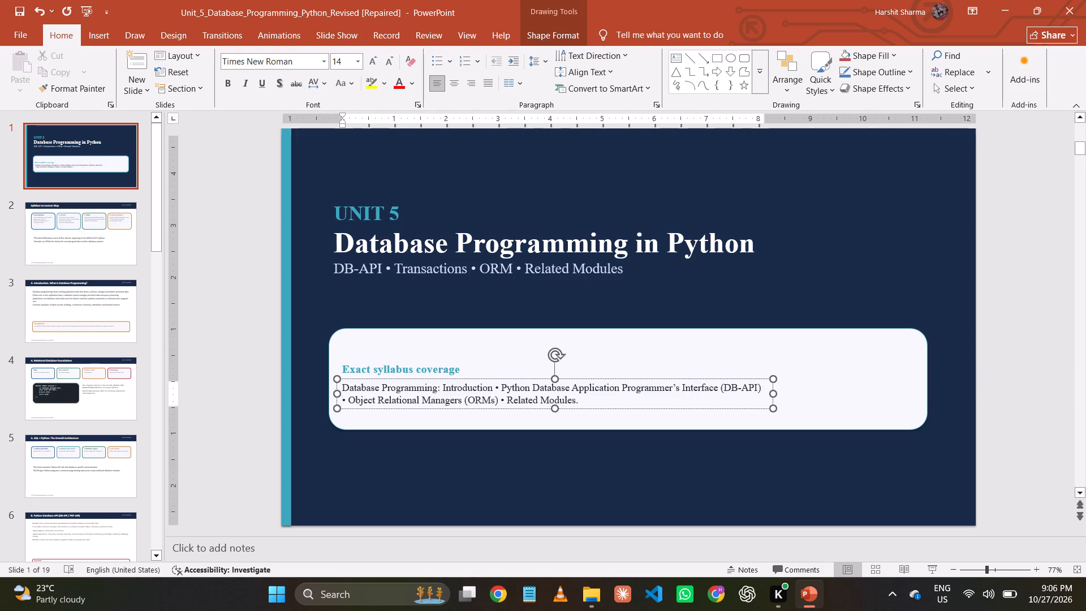
pyautogui.hotkey('ctrl', 's')
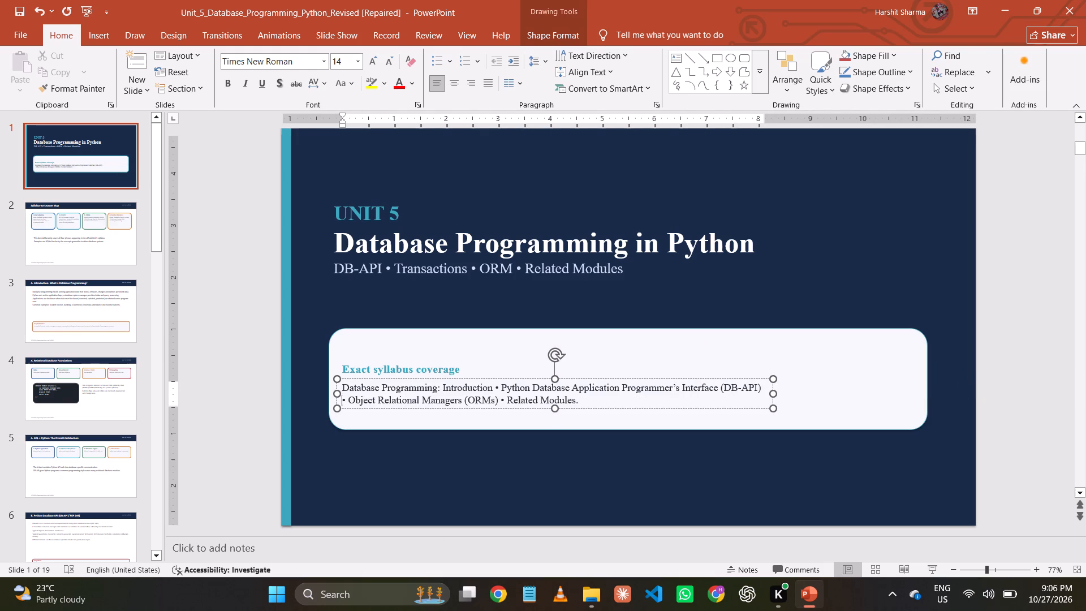
# Increase the two-line syllabus description to 16 pt.
pyautogui.keyDown('ctrl'); pyautogui.click(555, 399); pyautogui.keyUp('ctrl')
pyautogui.hotkey('ctrl', 'a')
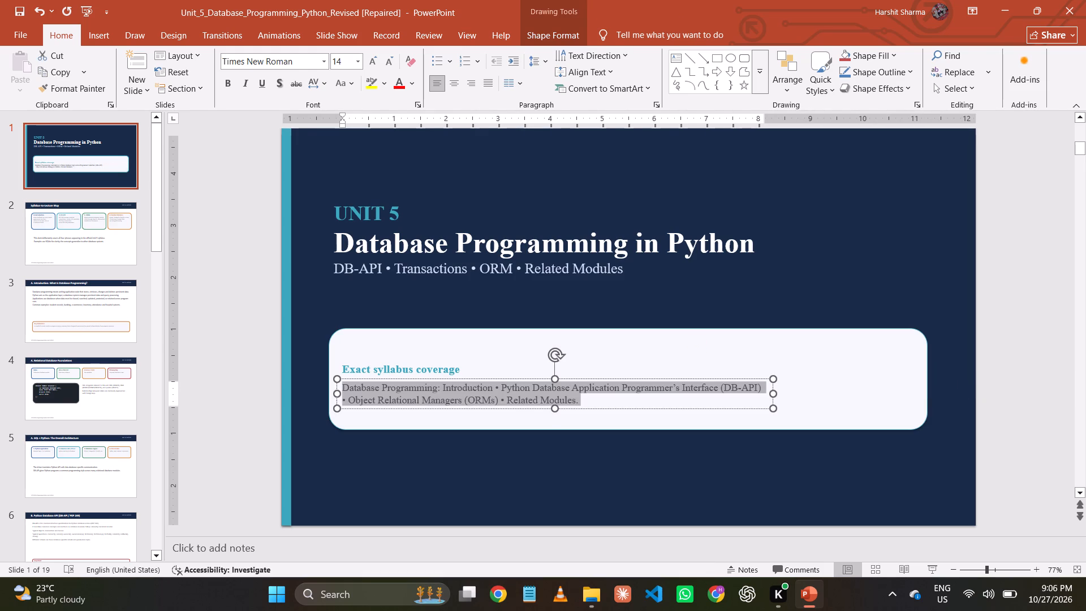
pyautogui.click(369, 55)
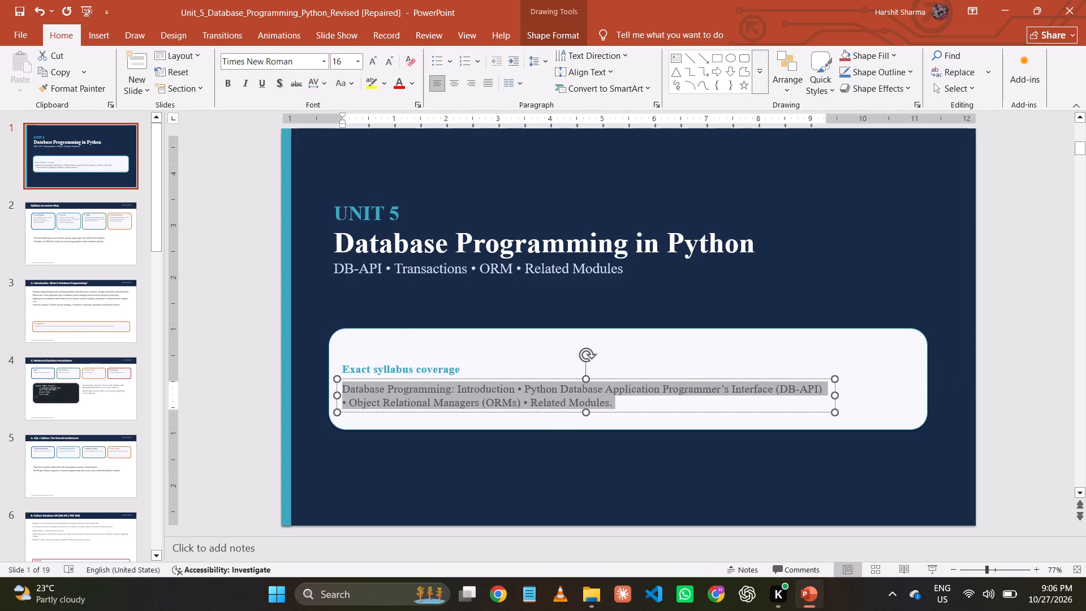
# Move the "Exact syllabus coverage" heading up towards the card's top edge and increase its font by two size steps.
pyautogui.click(419, 369)
pyautogui.moveTo(437, 358); pyautogui.dragTo(436, 338)
pyautogui.click(430, 347)
pyautogui.hotkey('ctrl', 'a')
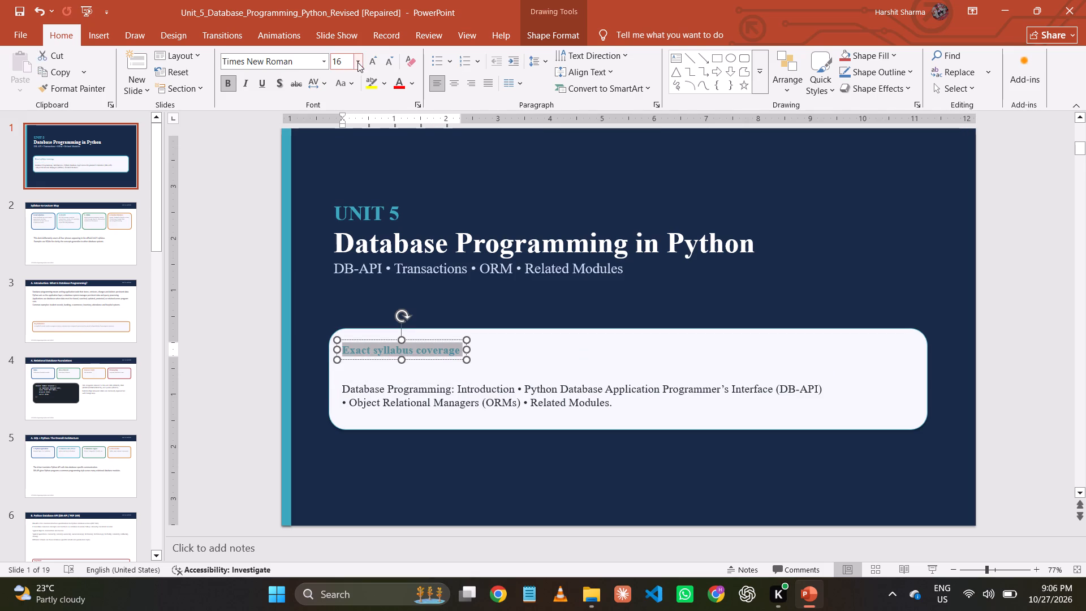
pyautogui.doubleClick(365, 63)
# Move the syllabus description up so it sits closer beneath the "Exact syllabus coverage" heading.
pyautogui.click(434, 393)
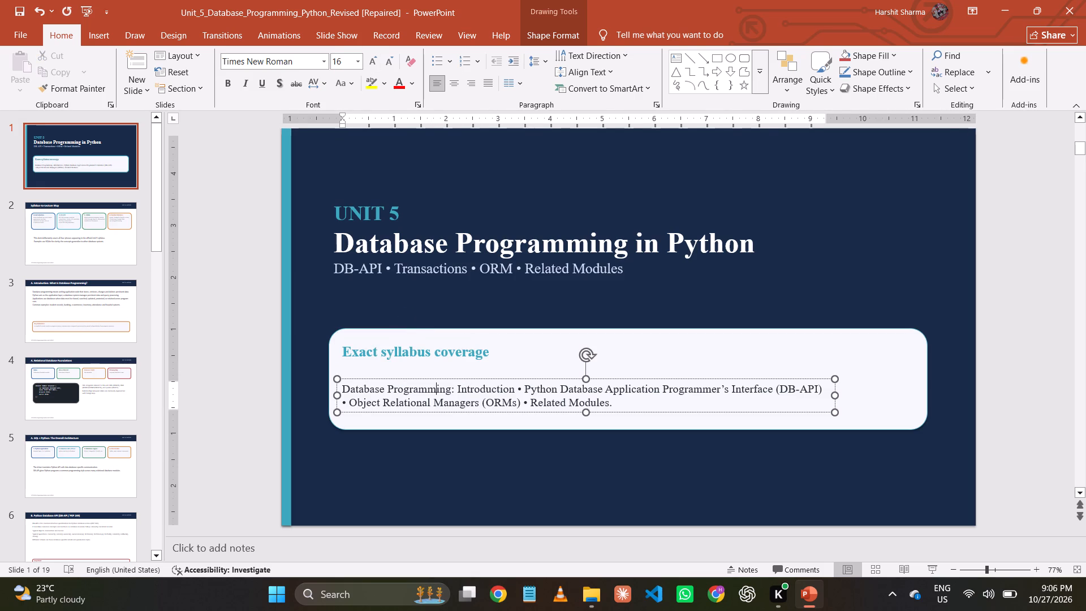
pyautogui.moveTo(493, 379); pyautogui.dragTo(490, 368)
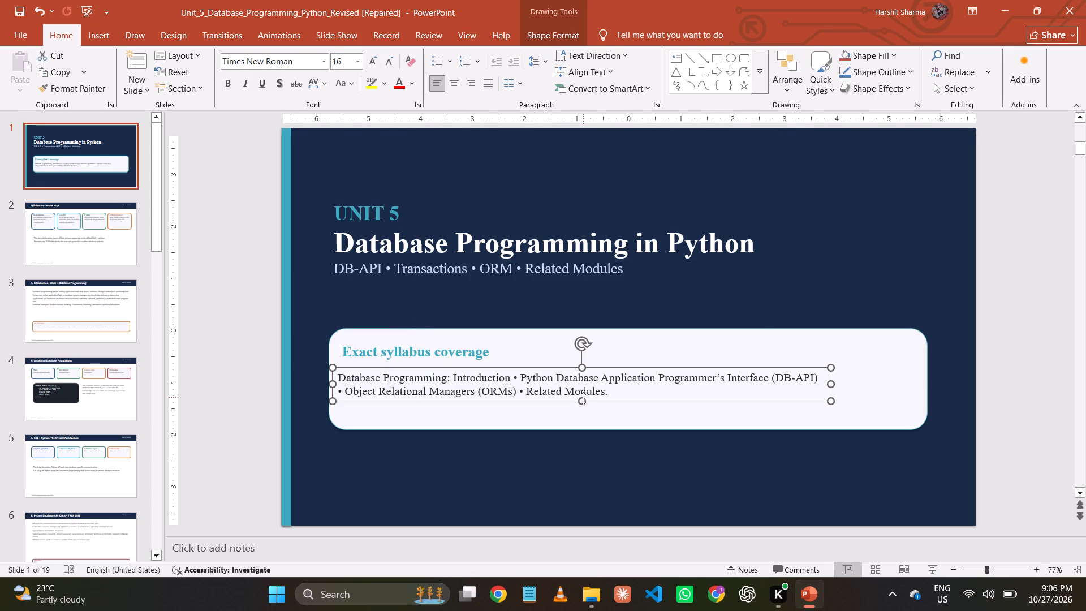
pyautogui.moveTo(584, 399); pyautogui.dragTo(588, 421)
# Increase the syllabus description to 18 pt and save the presentation.
pyautogui.click(550, 382)
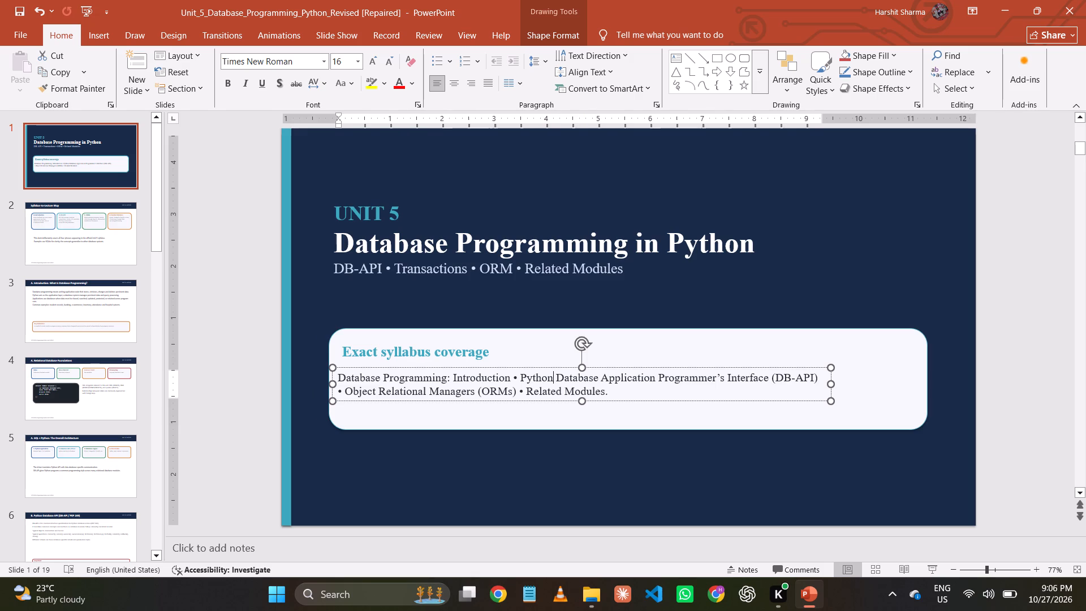
pyautogui.hotkey('ctrl', 'a')
pyautogui.click(380, 63)
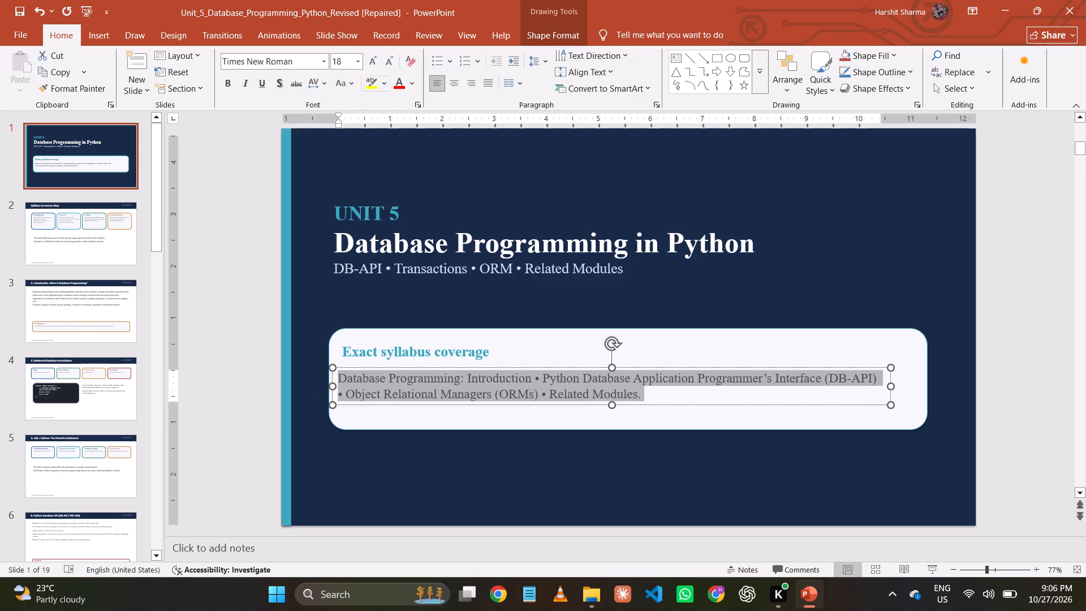
pyautogui.click(223, 272)
pyautogui.hotkey('ctrl', 's')
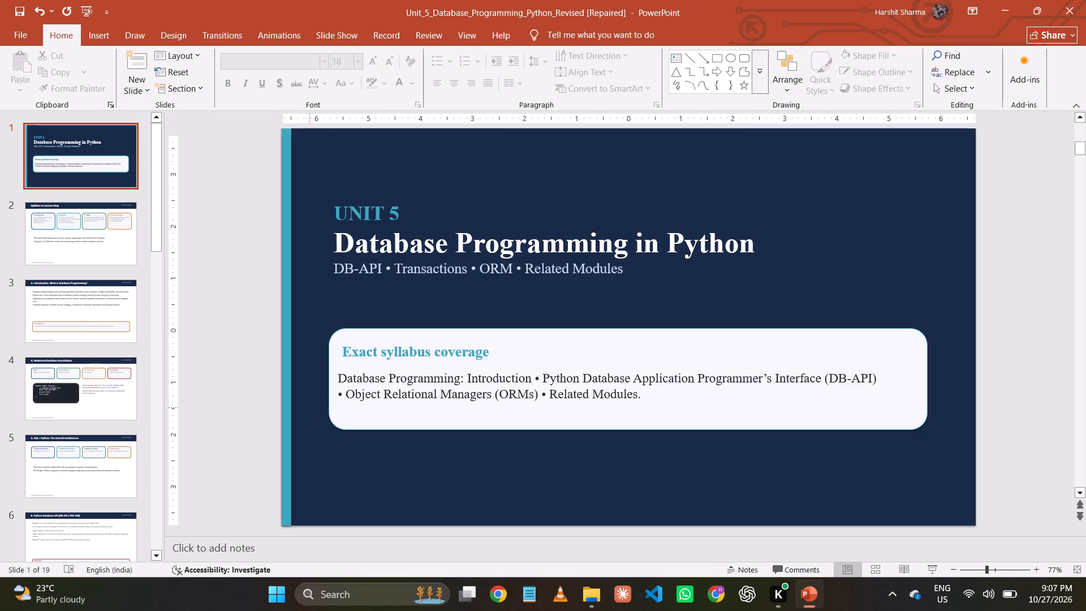
# Set the "Syllabus-to-Lecture Map" title on slide 2 to Times New Roman.
pyautogui.click(82, 227)
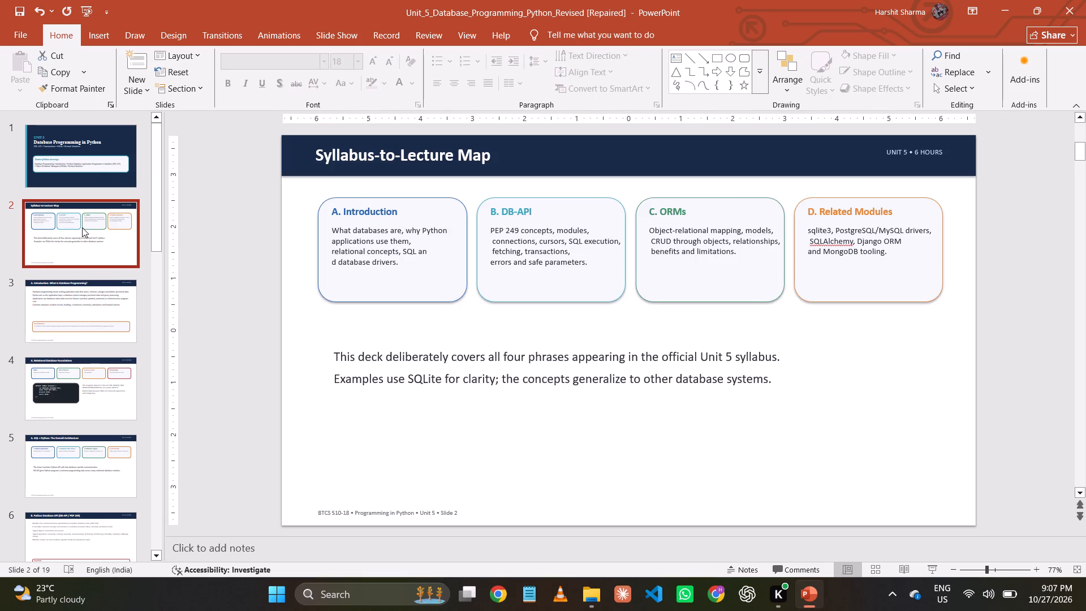
pyautogui.click(89, 160)
pyautogui.click(86, 221)
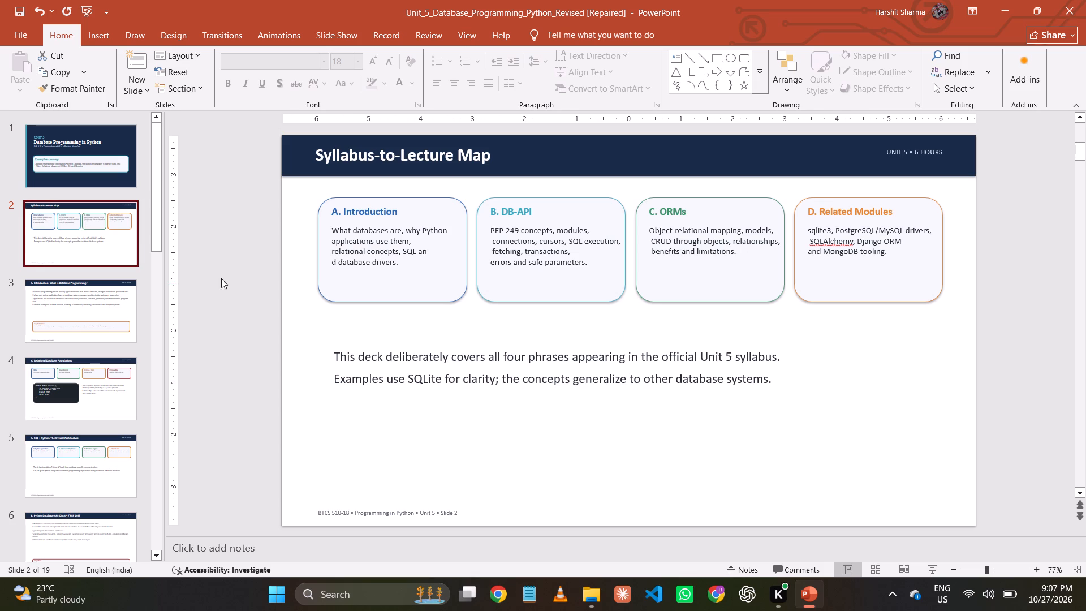
pyautogui.click(356, 157)
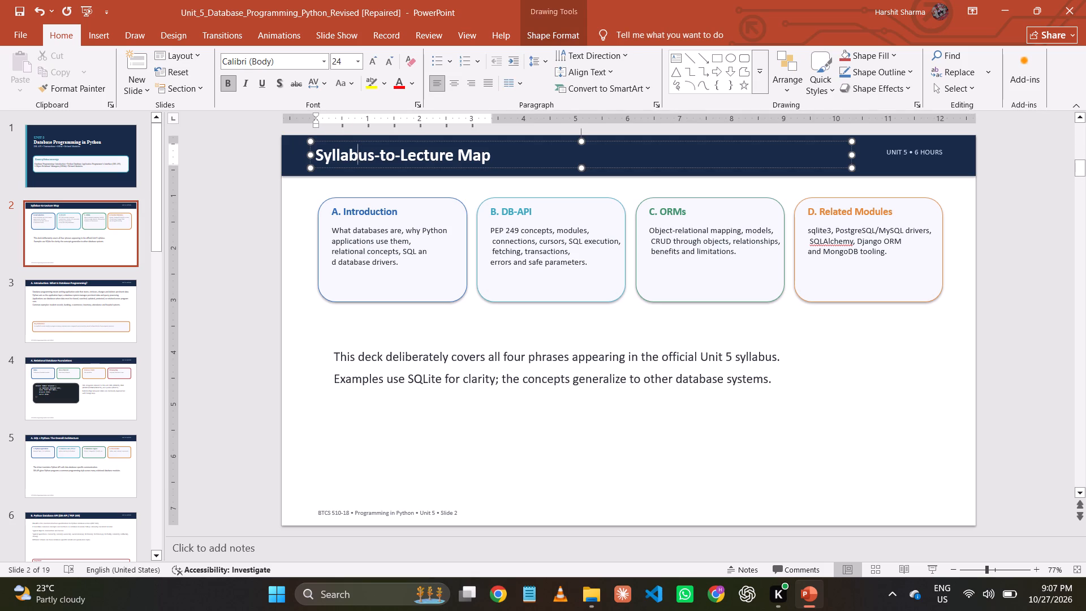
pyautogui.hotkey('ctrl', 'a')
pyautogui.click(324, 61)
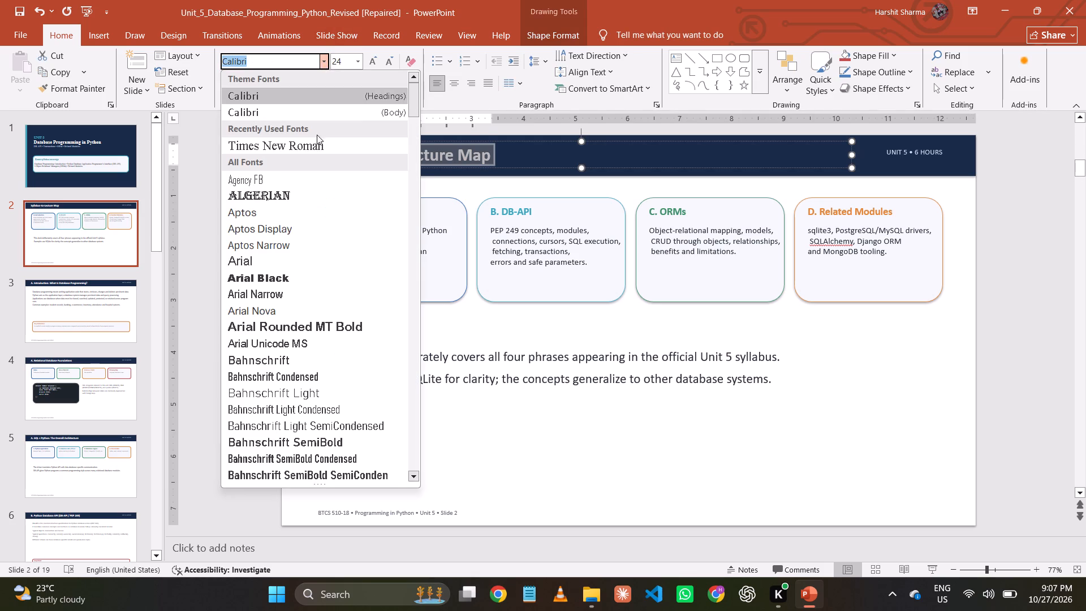
pyautogui.click(316, 146)
# Delete the "UNIT 5 • 6 HOURS" label from slide 2's header bar and save the presentation.
pyautogui.click(940, 154)
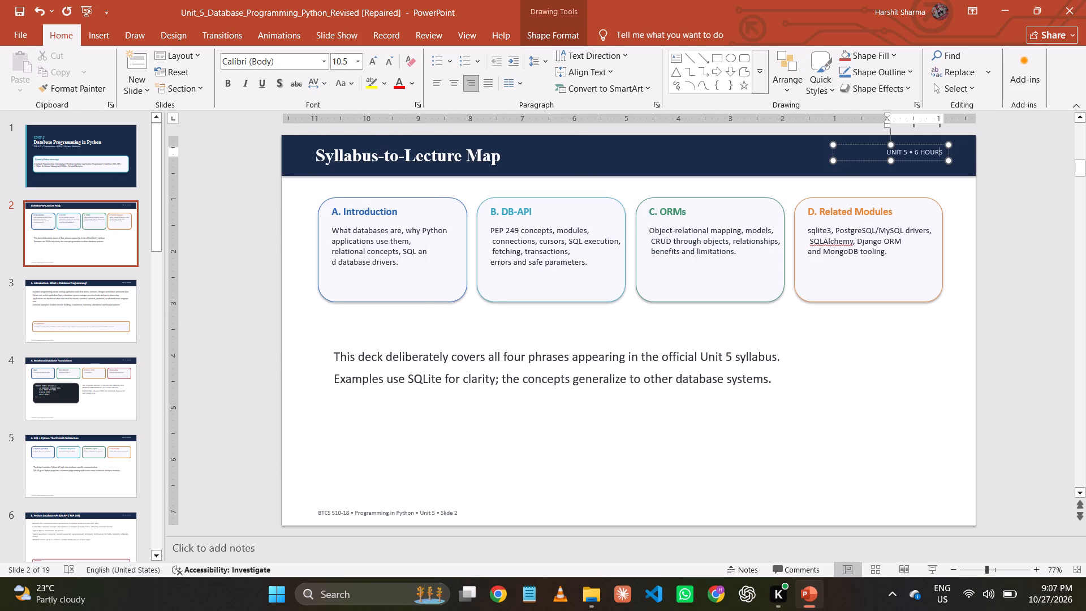
pyautogui.click(921, 145)
pyautogui.press('Delete')
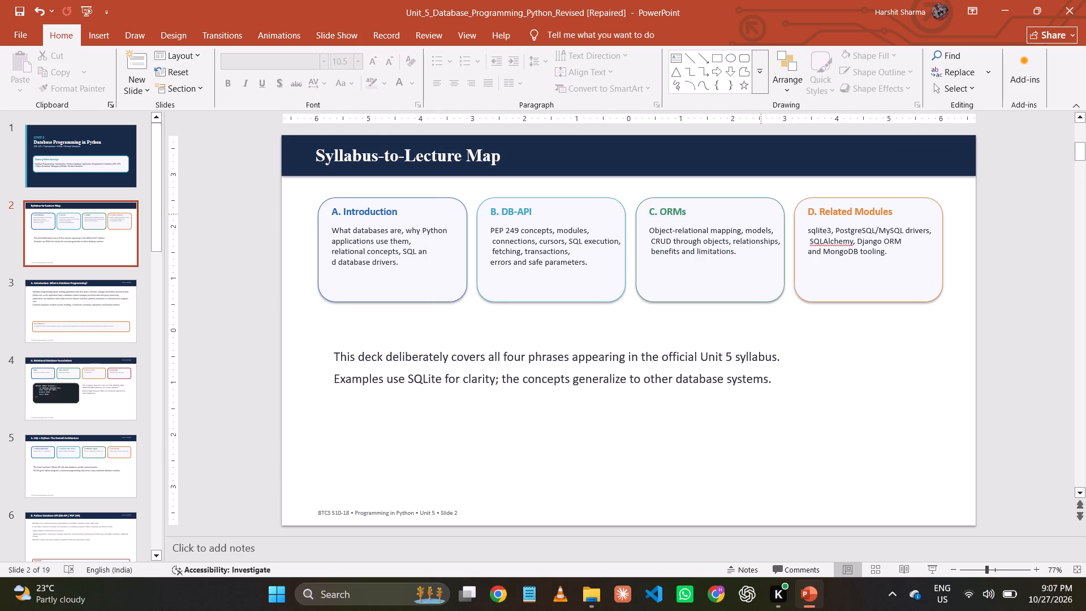
pyautogui.hotkey('ctrl', 's')
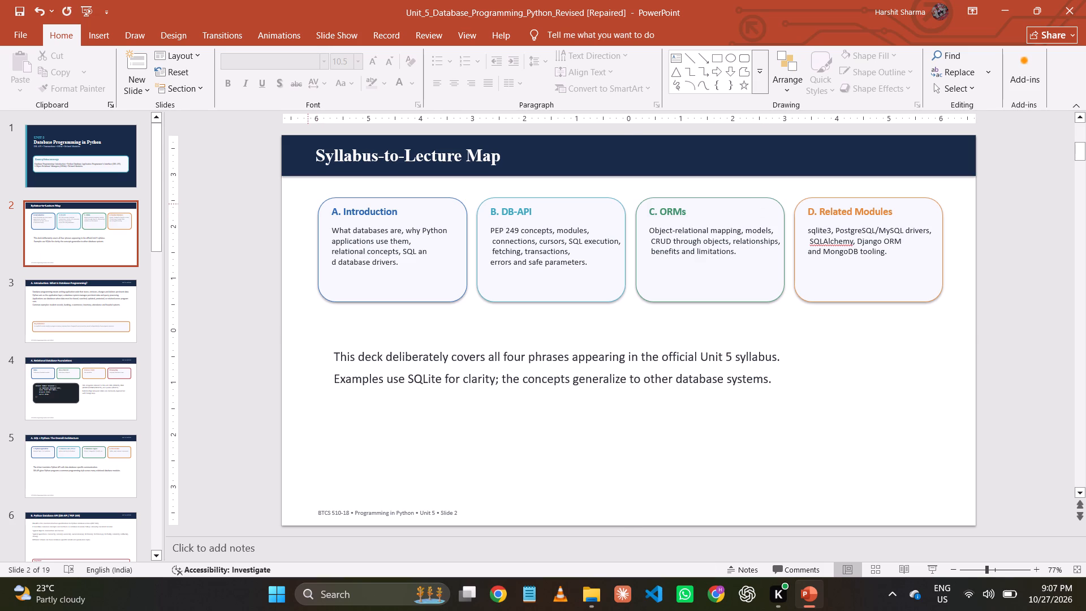
# Set all the text on slide 2 to Times New Roman.
pyautogui.click(308, 203)
pyautogui.hotkey('ctrl', 'a')
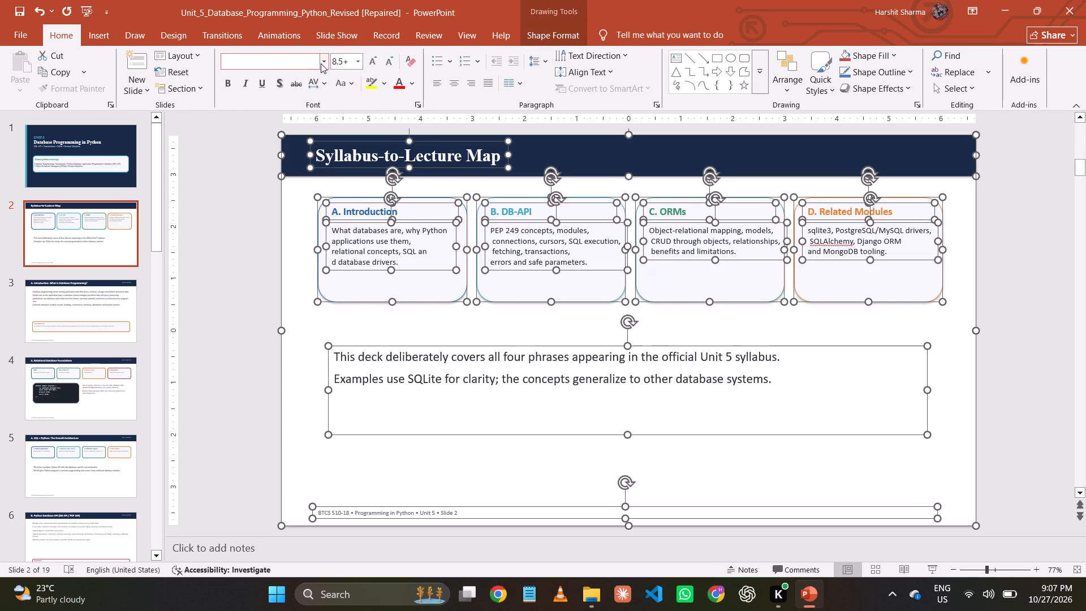
pyautogui.click(321, 63)
pyautogui.click(317, 144)
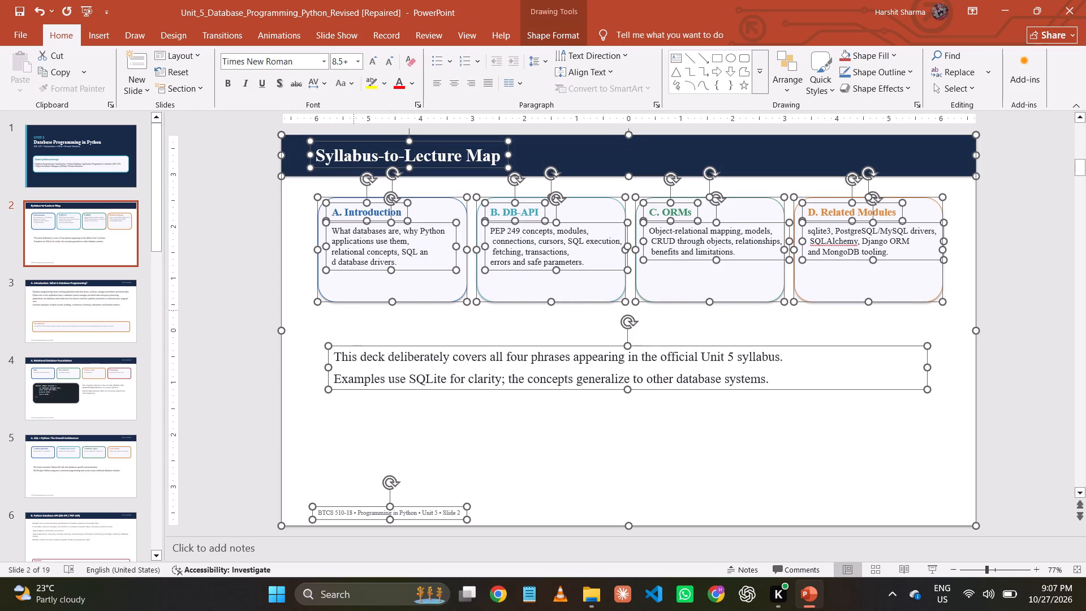
pyautogui.click(248, 296)
# Increase the two-line note below the cards to 20 pt and move it down towards the footer.
pyautogui.click(573, 363)
pyautogui.hotkey('ctrl', 'a')
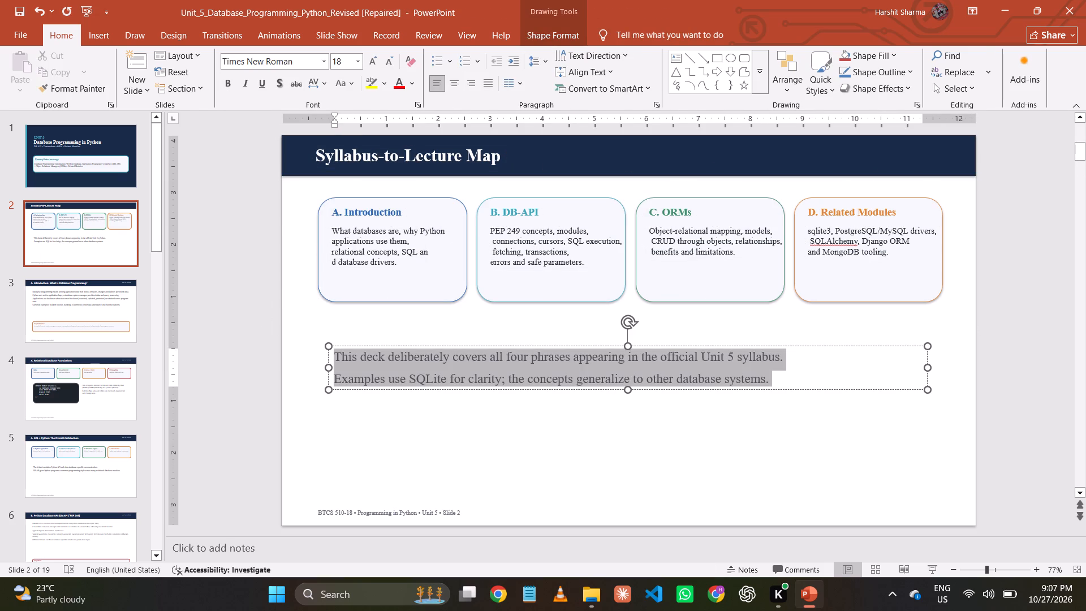
pyautogui.click(368, 63)
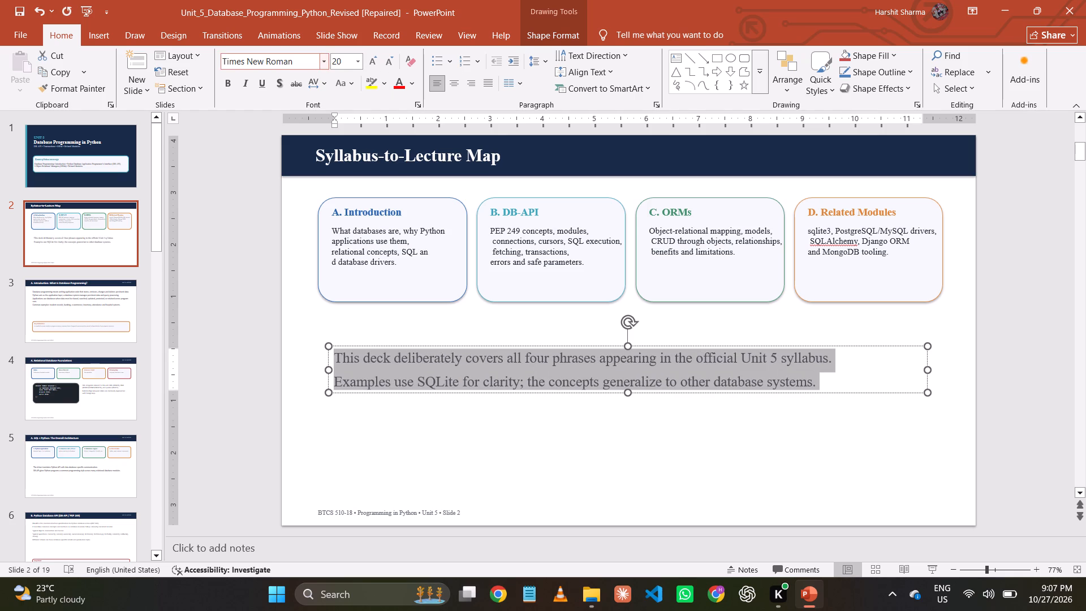
pyautogui.click(453, 403)
pyautogui.click(596, 355)
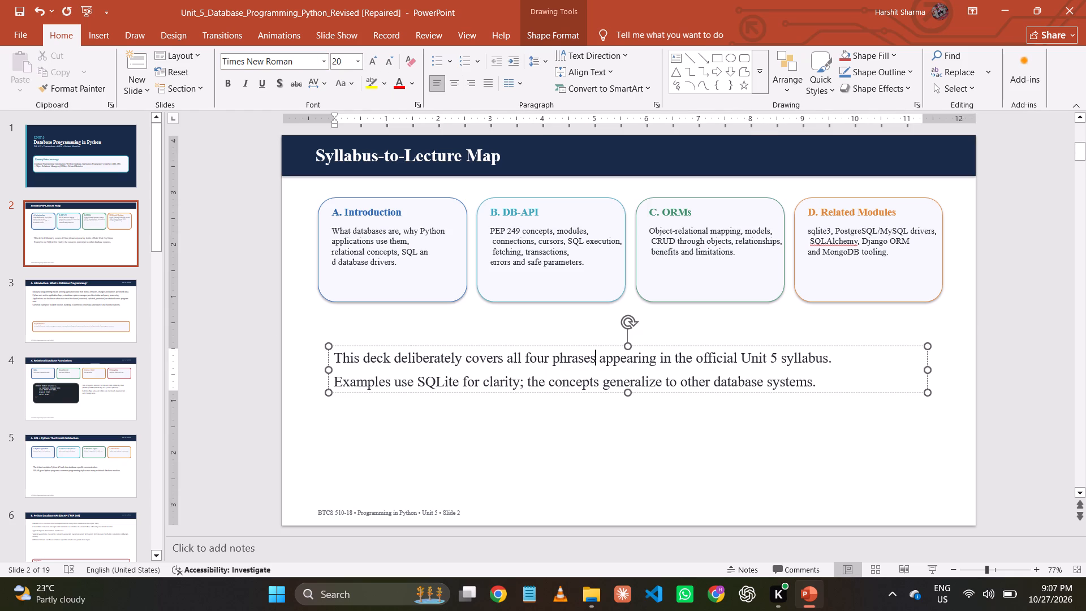
pyautogui.moveTo(600, 345); pyautogui.dragTo(598, 388)
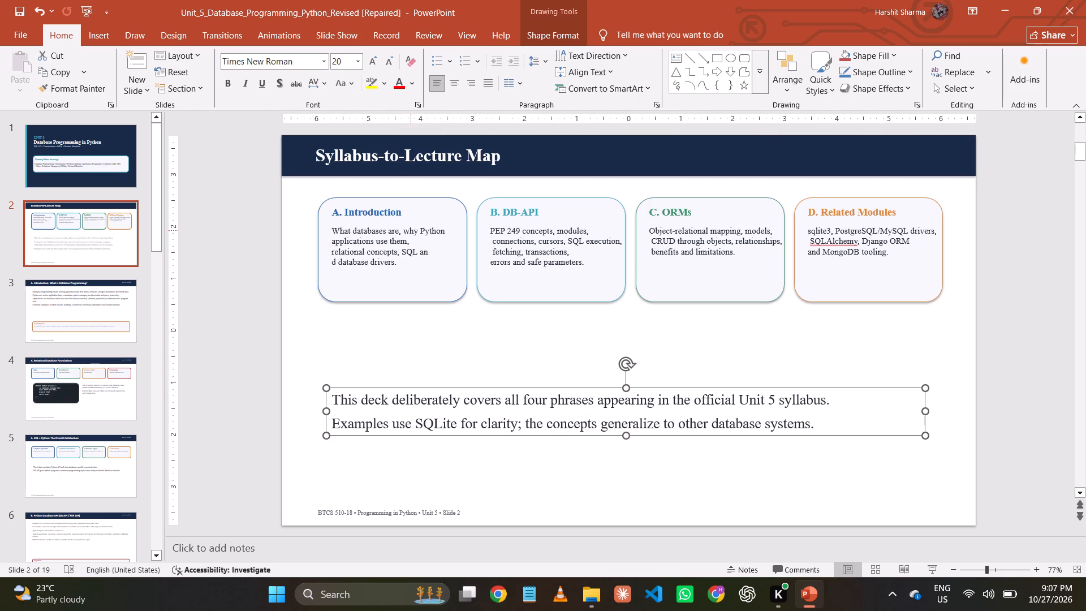
# Increase the Introduction card's description to 14 pt.
pyautogui.click(423, 281)
pyautogui.hotkey('ctrl', 'a')
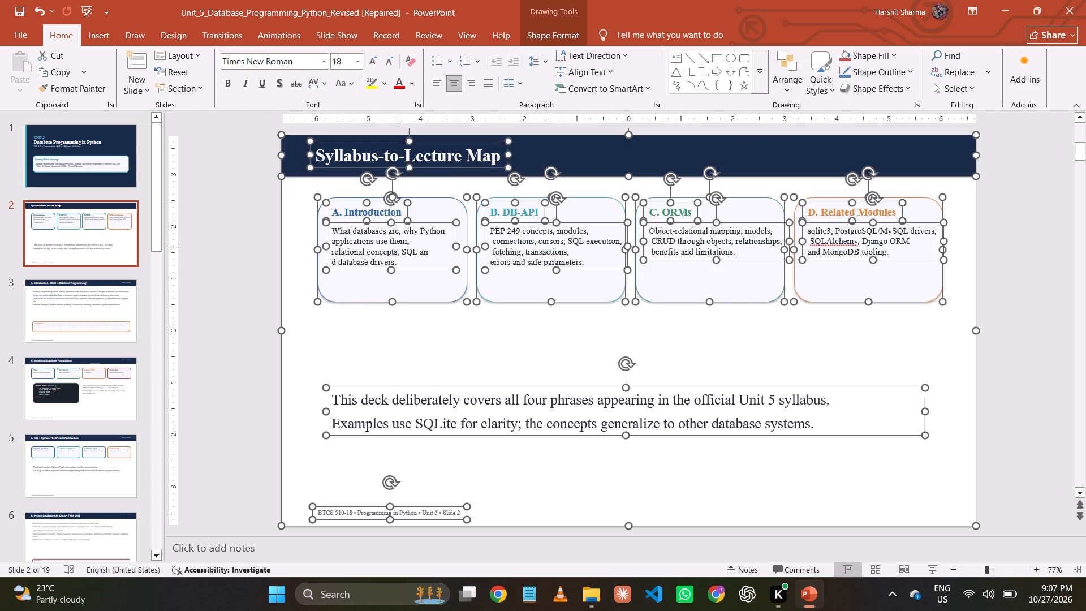
pyautogui.click(397, 253)
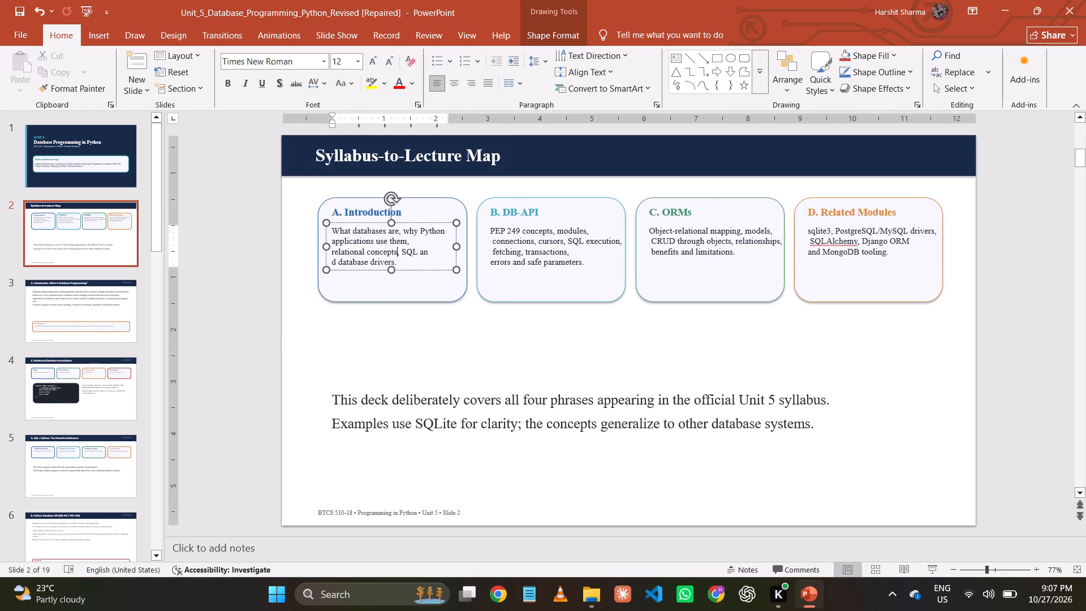
pyautogui.click(370, 62)
pyautogui.hotkey('ctrl', 'a')
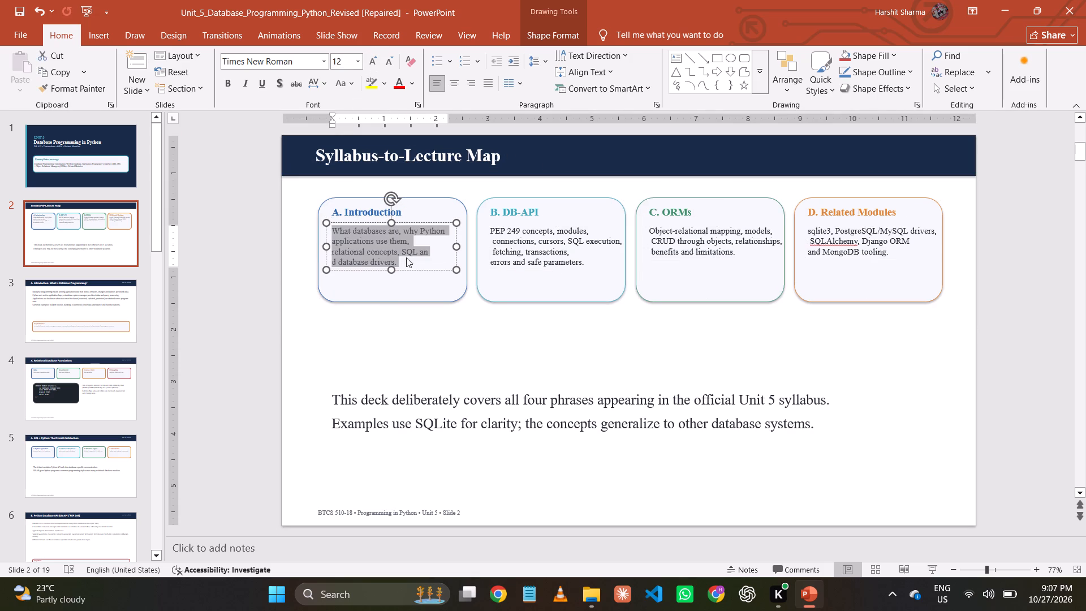
pyautogui.click(373, 59)
# Move the Introduction card's outline, description and heading left and slightly down so the text sits inside the card.
pyautogui.click(370, 295)
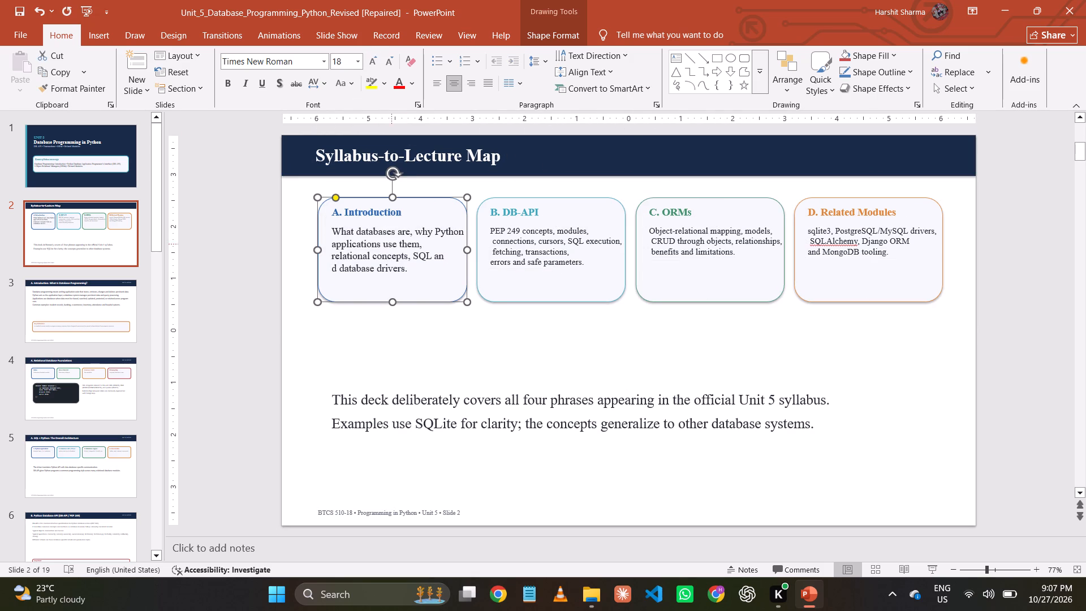
pyautogui.moveTo(412, 197); pyautogui.dragTo(402, 204)
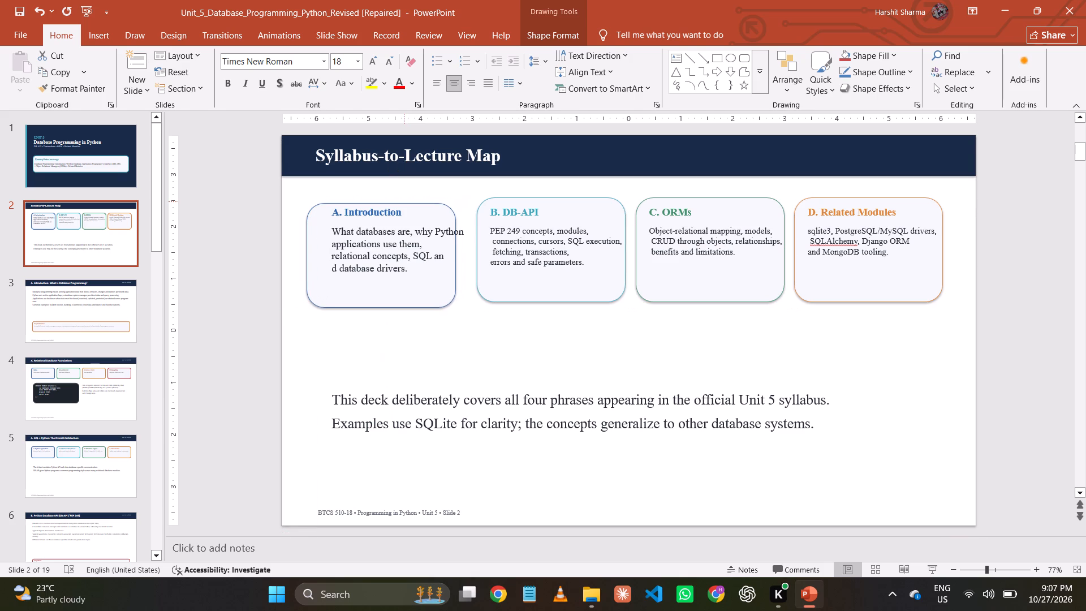
pyautogui.moveTo(402, 204); pyautogui.dragTo(390, 206)
pyautogui.click(390, 240)
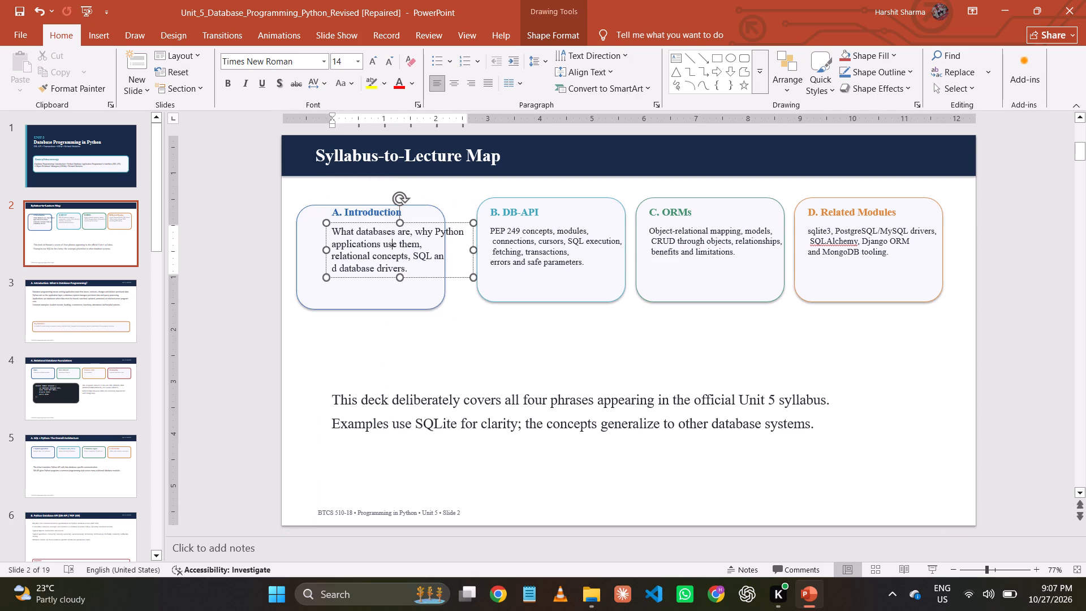
pyautogui.moveTo(408, 221); pyautogui.dragTo(386, 234)
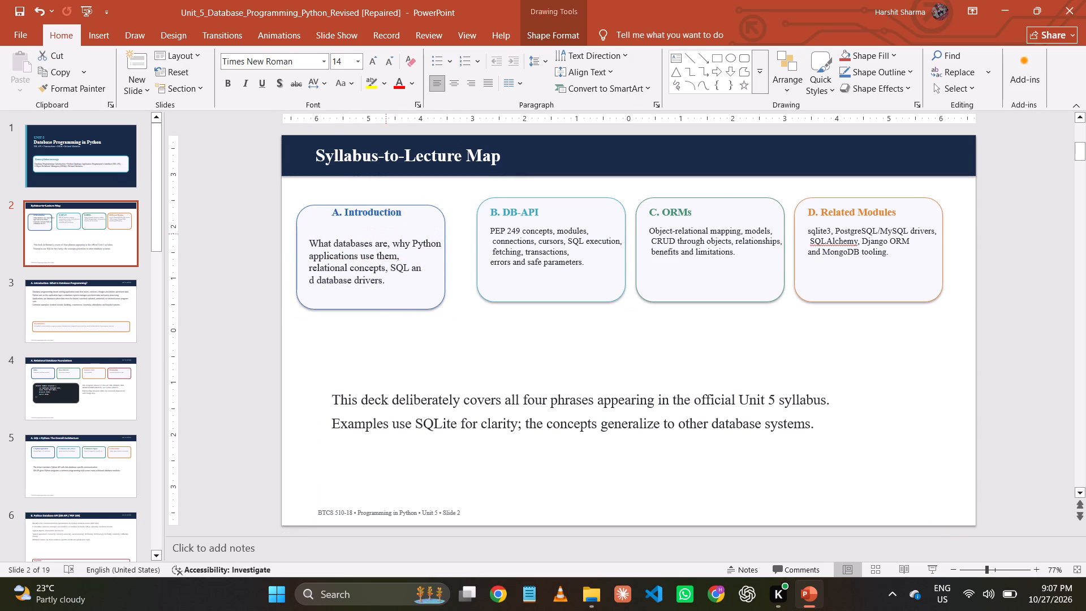
pyautogui.moveTo(386, 234); pyautogui.dragTo(383, 238)
pyautogui.click(390, 211)
pyautogui.moveTo(393, 201); pyautogui.dragTo(393, 203)
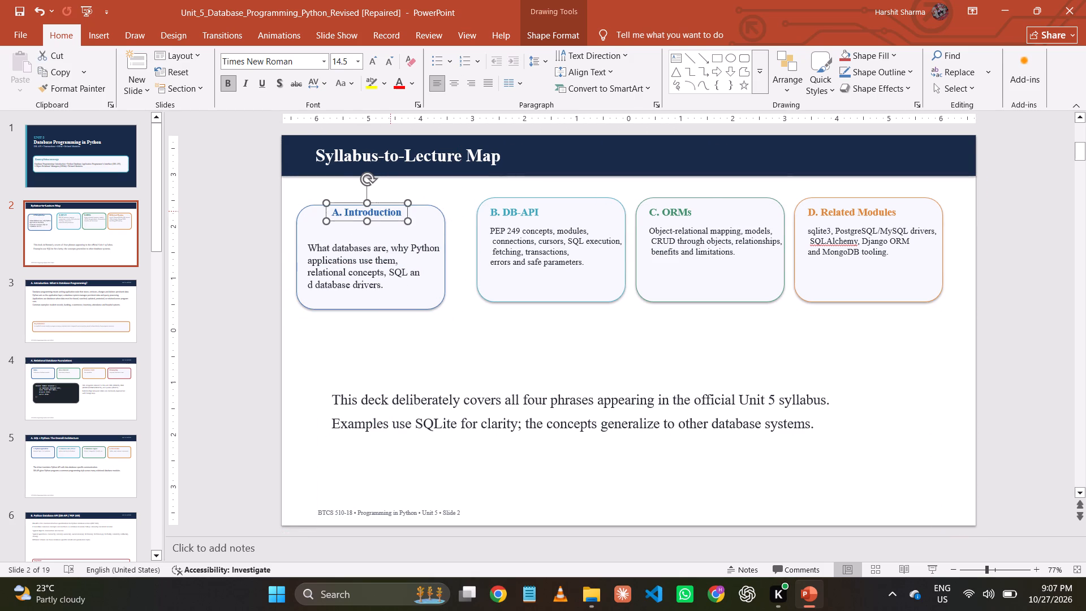
pyautogui.moveTo(393, 203); pyautogui.dragTo(380, 216)
# Move the DB-API card's outline left and level with the Introduction card, with its description repositioned inside it.
pyautogui.click(524, 240)
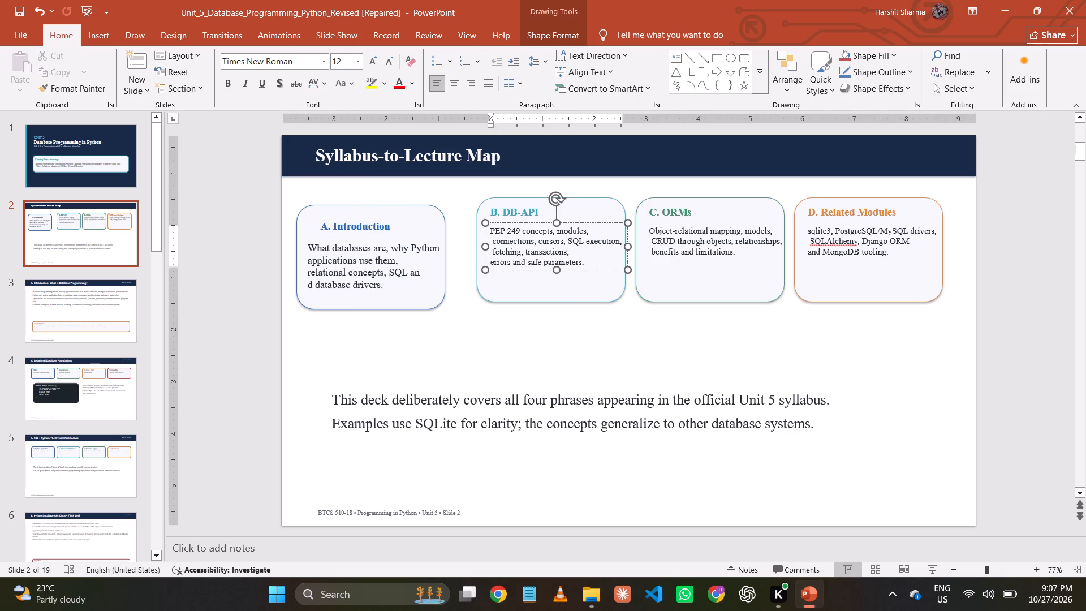
pyautogui.moveTo(576, 197); pyautogui.dragTo(554, 207)
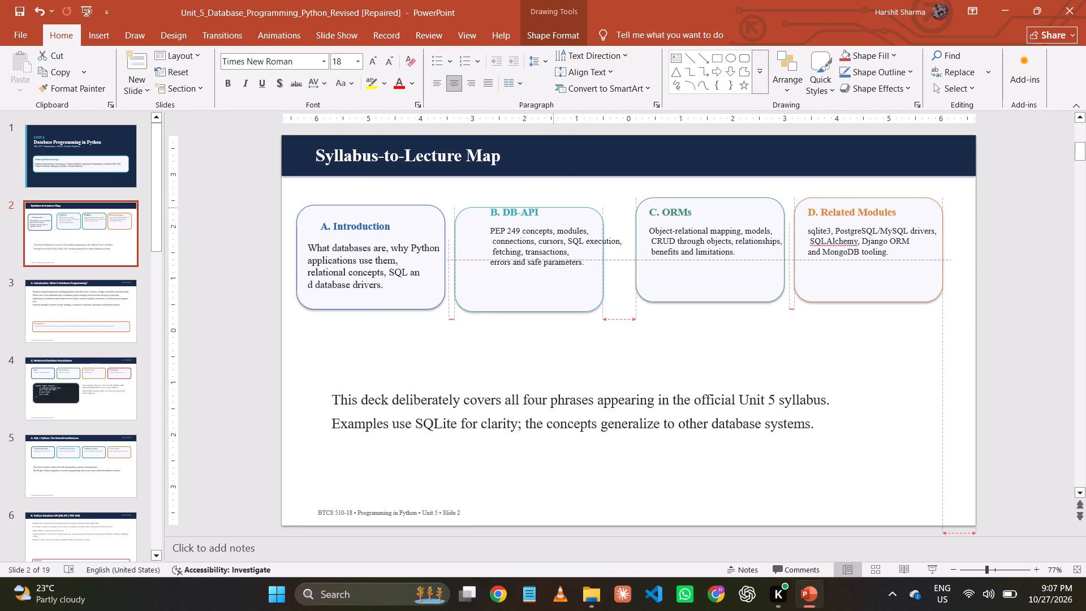
pyautogui.moveTo(554, 207); pyautogui.dragTo(557, 203)
pyautogui.click(559, 238)
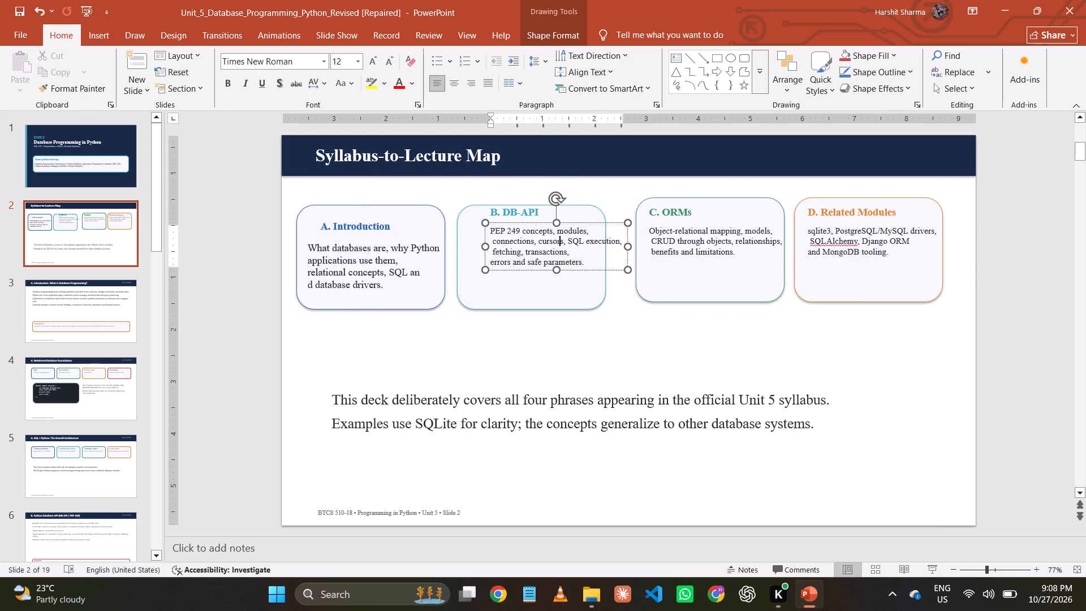
pyautogui.moveTo(569, 221); pyautogui.dragTo(545, 233)
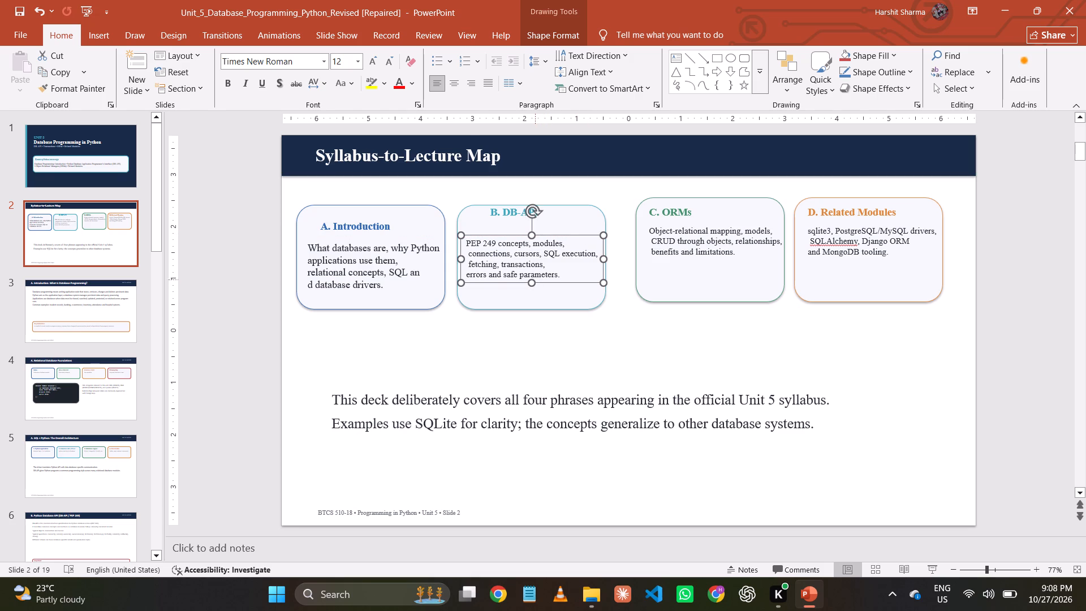
# Increase the DB-API card's description by one font size step.
pyautogui.click(538, 273)
pyautogui.hotkey('ctrl', 'a')
pyautogui.click(373, 61)
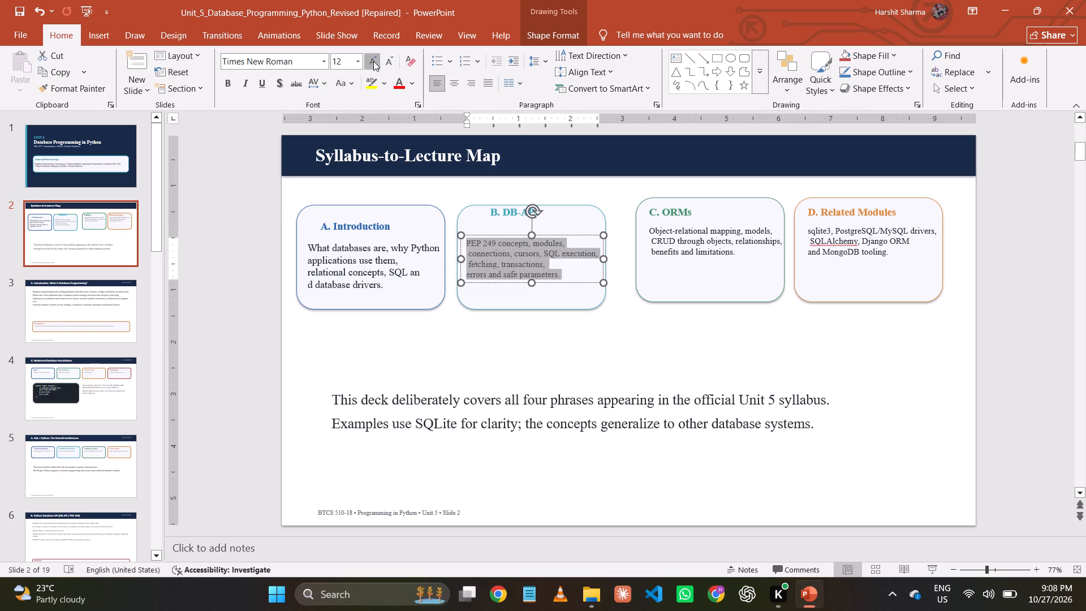
# Increase the "B. DB-API" heading to 16 pt, move it down inside its card, and save the presentation.
pyautogui.click(507, 213)
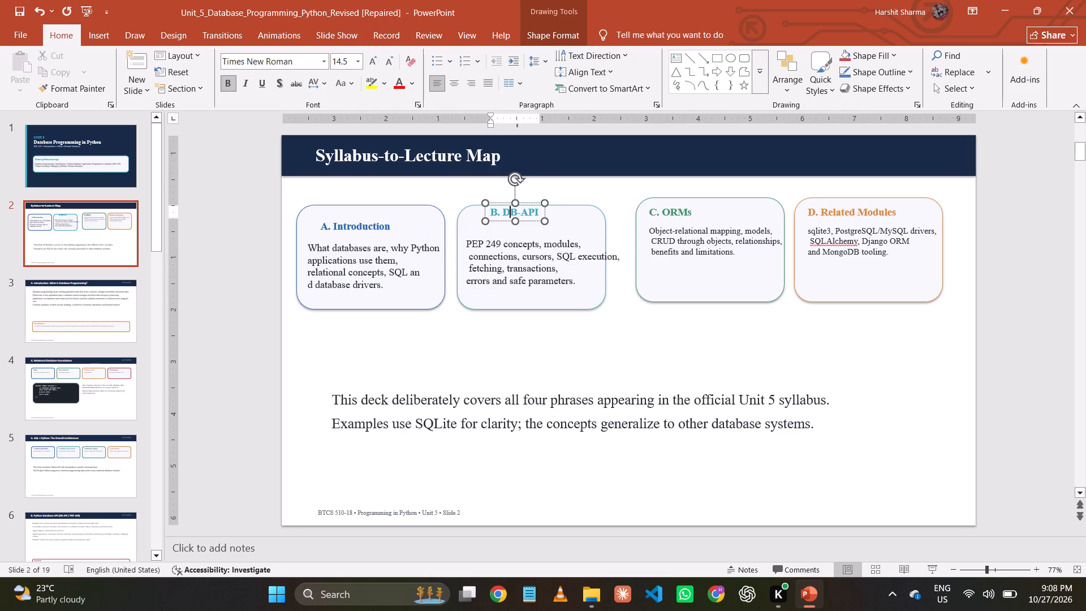
pyautogui.hotkey('ctrl', 'a')
pyautogui.click(374, 63)
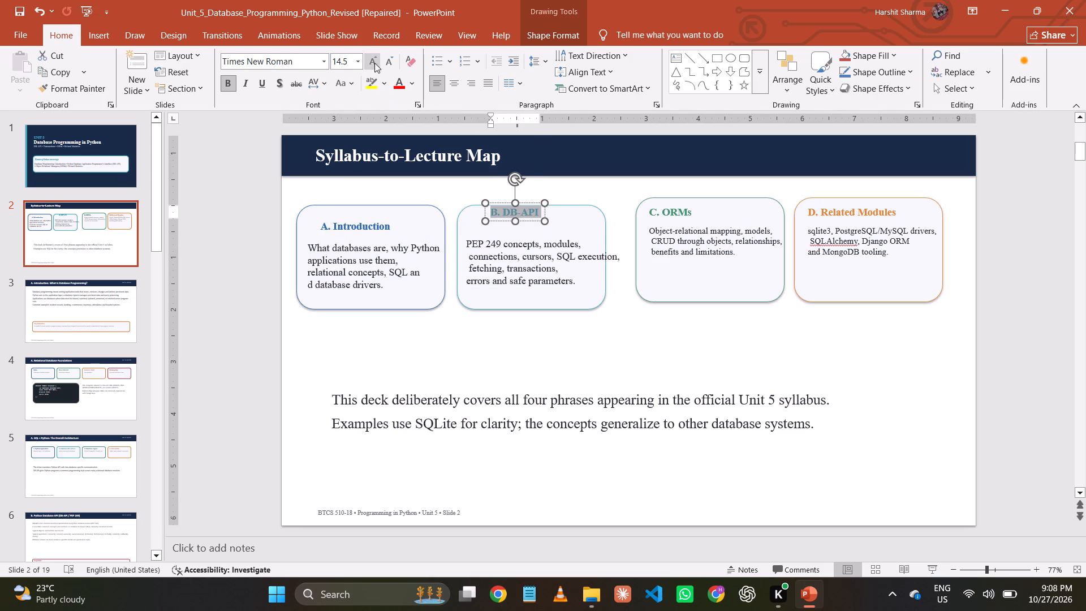
pyautogui.click(527, 200)
pyautogui.click(527, 208)
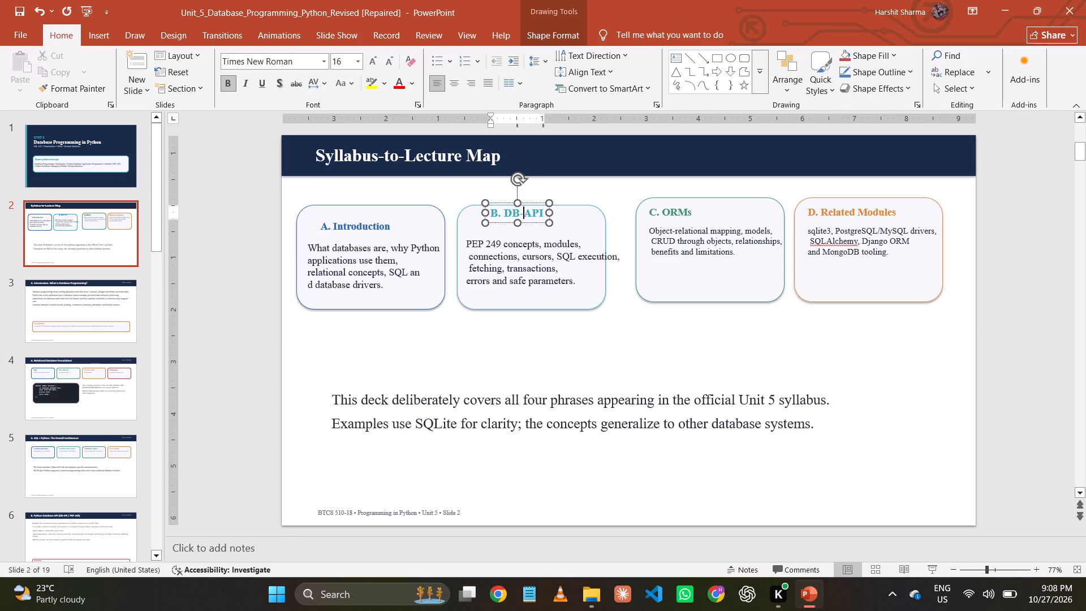
pyautogui.moveTo(527, 203); pyautogui.dragTo(528, 214)
pyautogui.hotkey('ctrl', 's')
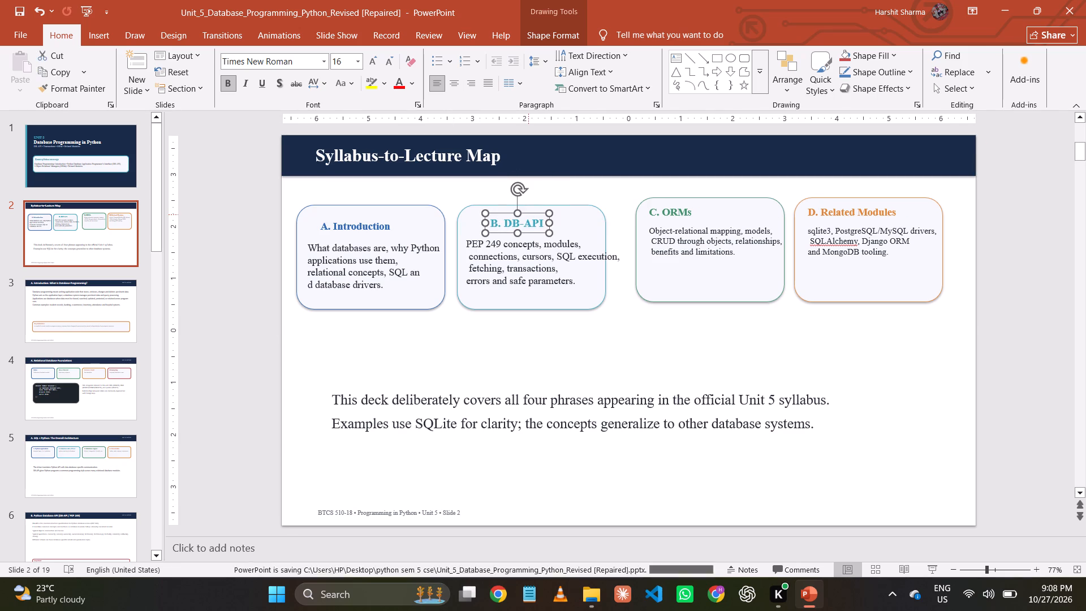
# Nudge the "A. Introduction" heading slightly up and right within its card and increase it to 16 pt.
pyautogui.click(380, 225)
pyautogui.moveTo(380, 218); pyautogui.dragTo(388, 214)
pyautogui.click(381, 226)
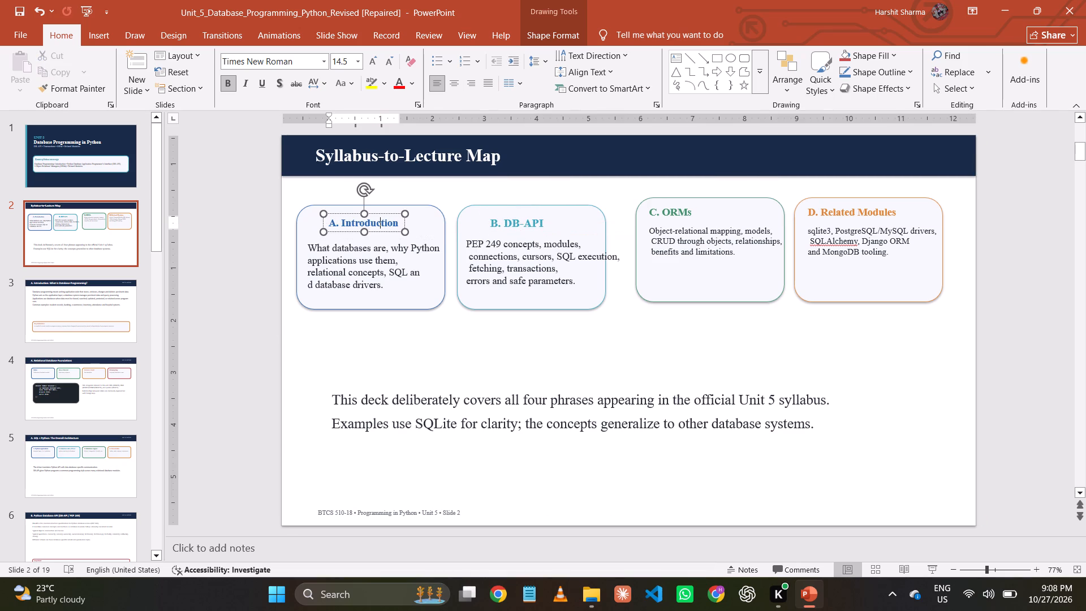
pyautogui.hotkey('ctrl', 'a')
pyautogui.click(367, 58)
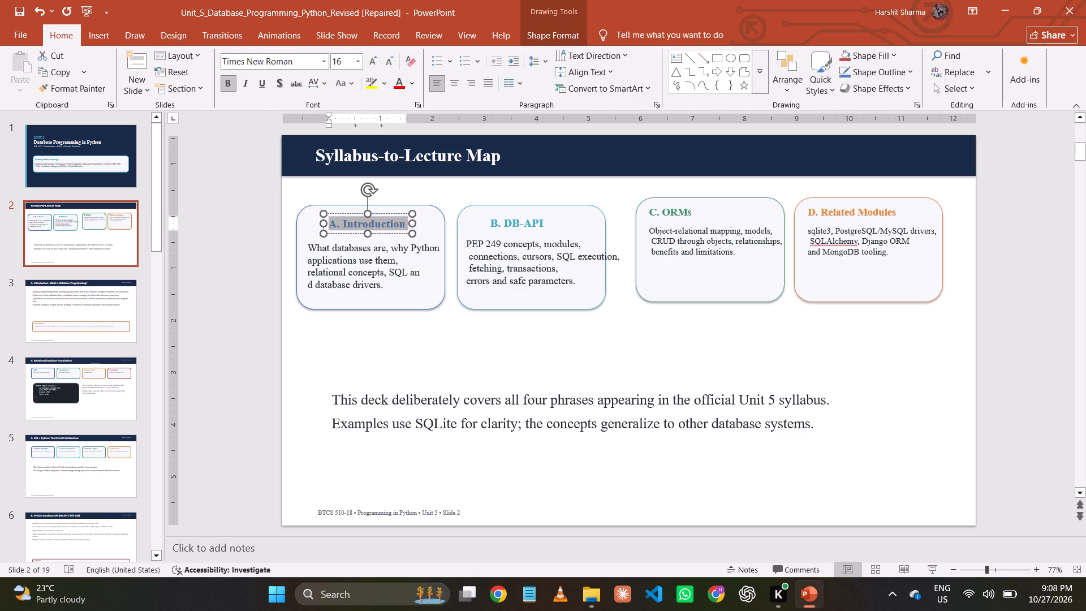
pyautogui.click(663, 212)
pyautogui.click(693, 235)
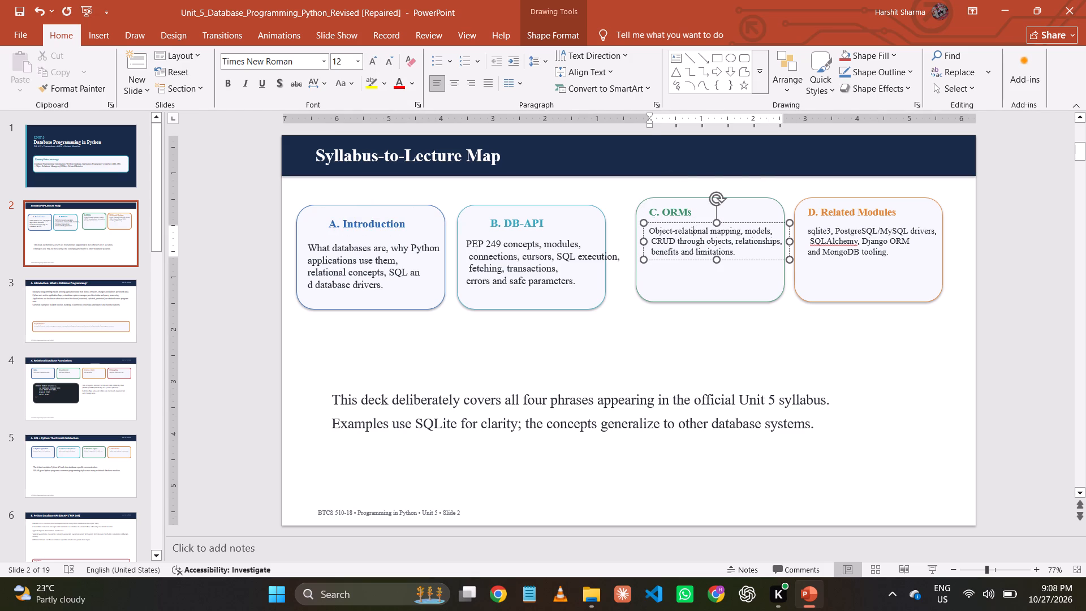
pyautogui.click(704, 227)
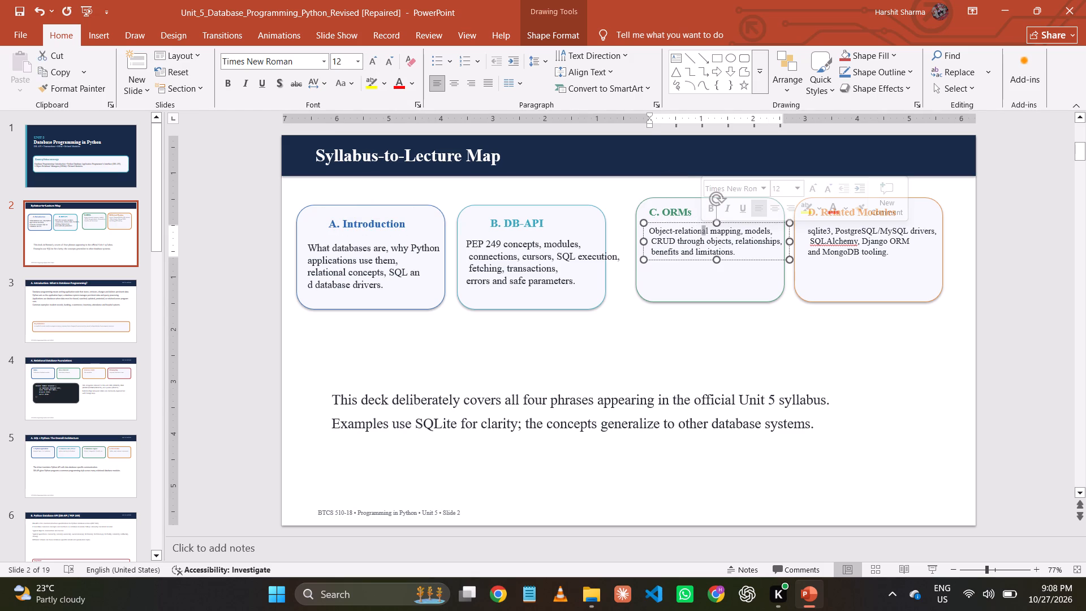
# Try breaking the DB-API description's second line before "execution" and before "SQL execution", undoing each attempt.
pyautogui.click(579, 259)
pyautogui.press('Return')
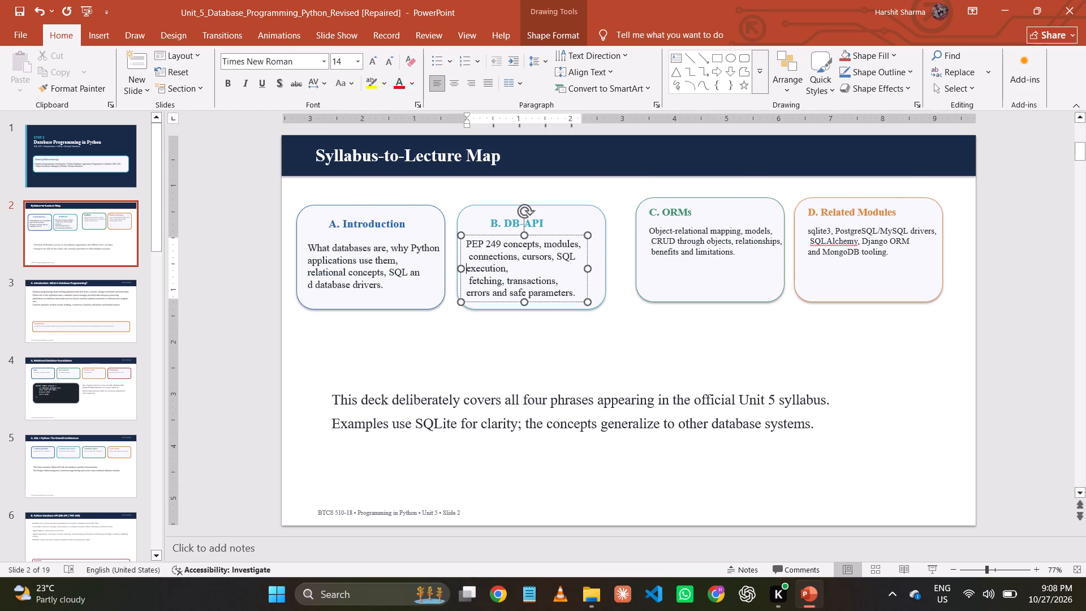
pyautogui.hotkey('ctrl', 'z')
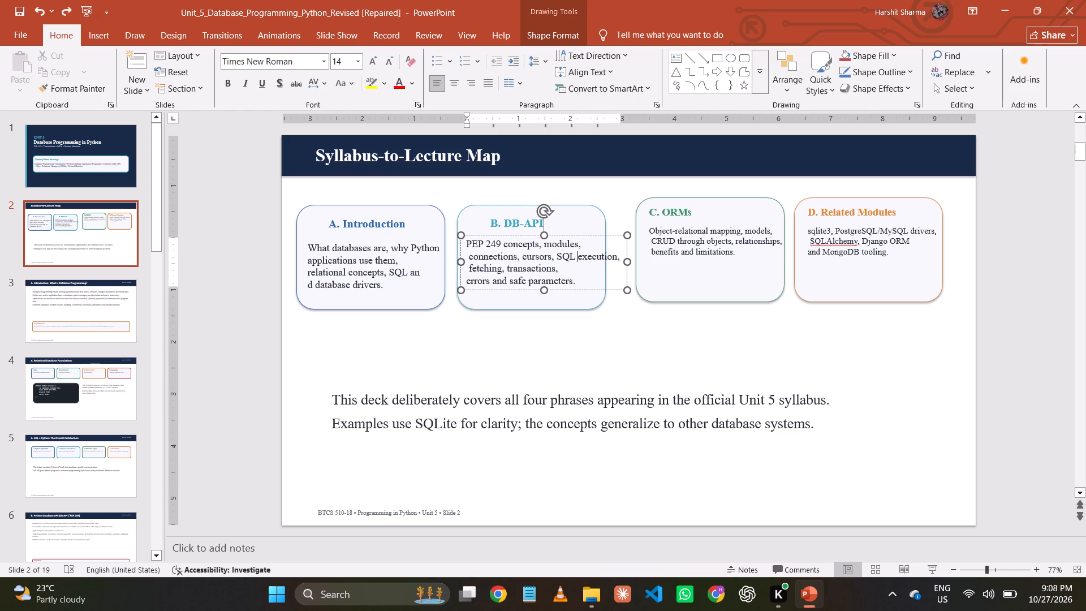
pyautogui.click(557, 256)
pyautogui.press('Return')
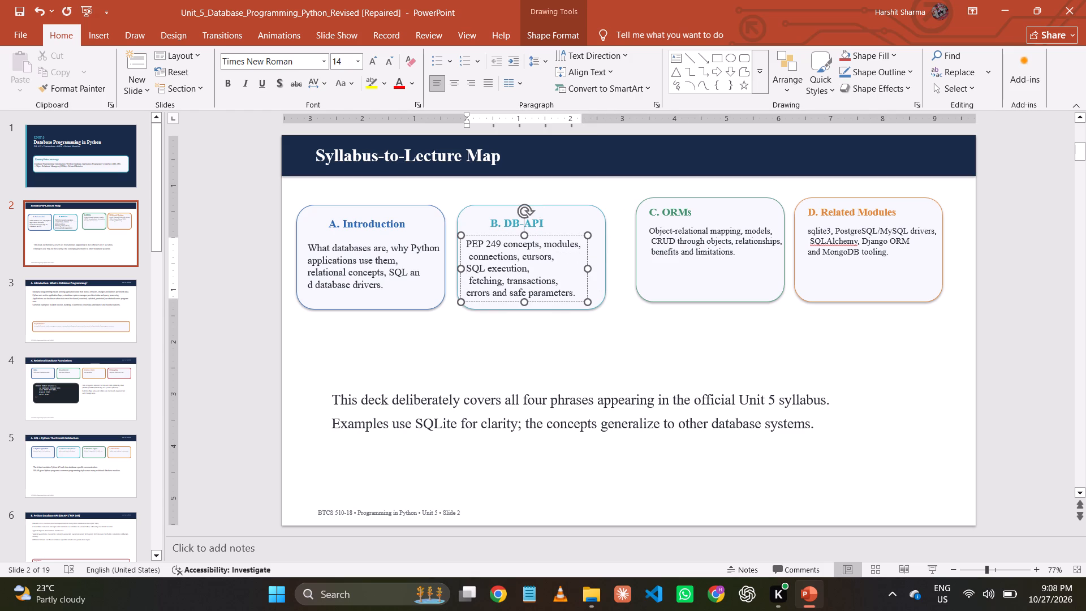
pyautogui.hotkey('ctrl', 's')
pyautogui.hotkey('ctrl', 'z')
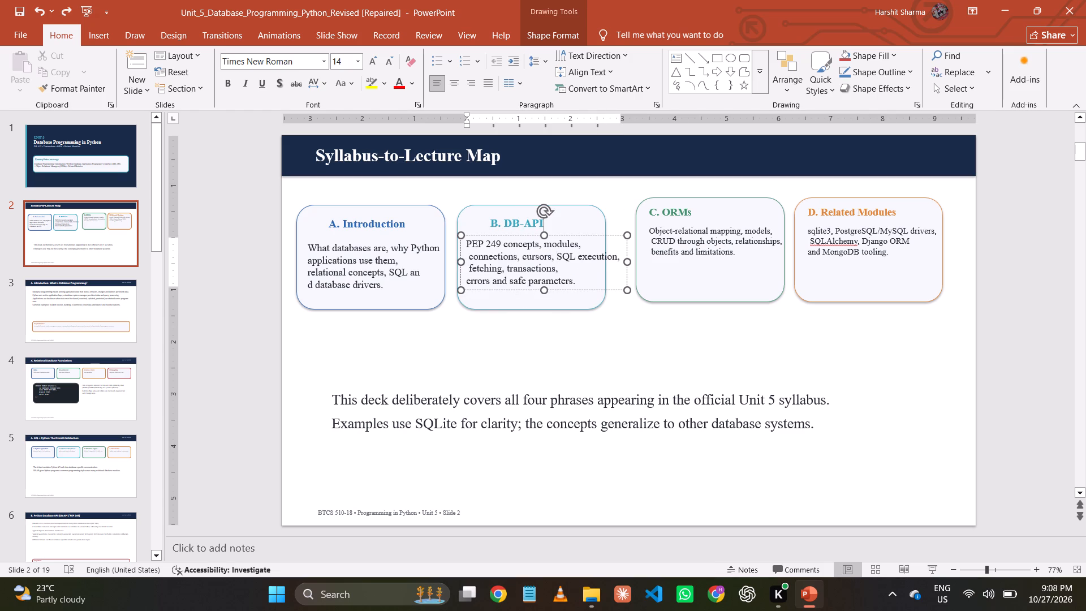
# Rewrap the DB-API description: unindent "connections", break before "execution,", join "fetching, transactions," to that line, and save.
pyautogui.click(471, 257)
pyautogui.press('BackSpace')
pyautogui.press('BackSpace')
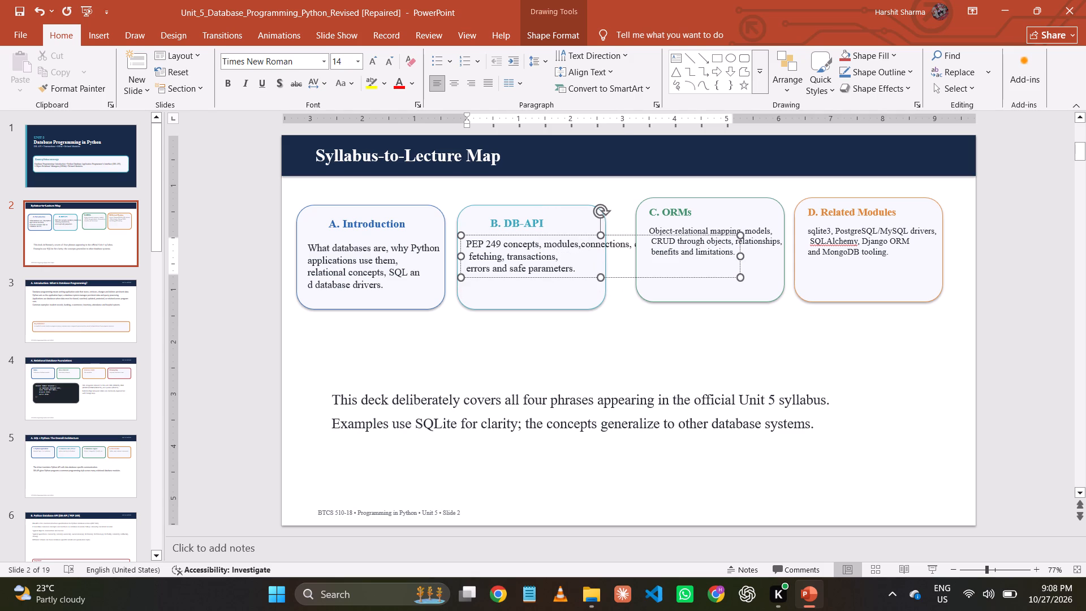
pyautogui.press('Return')
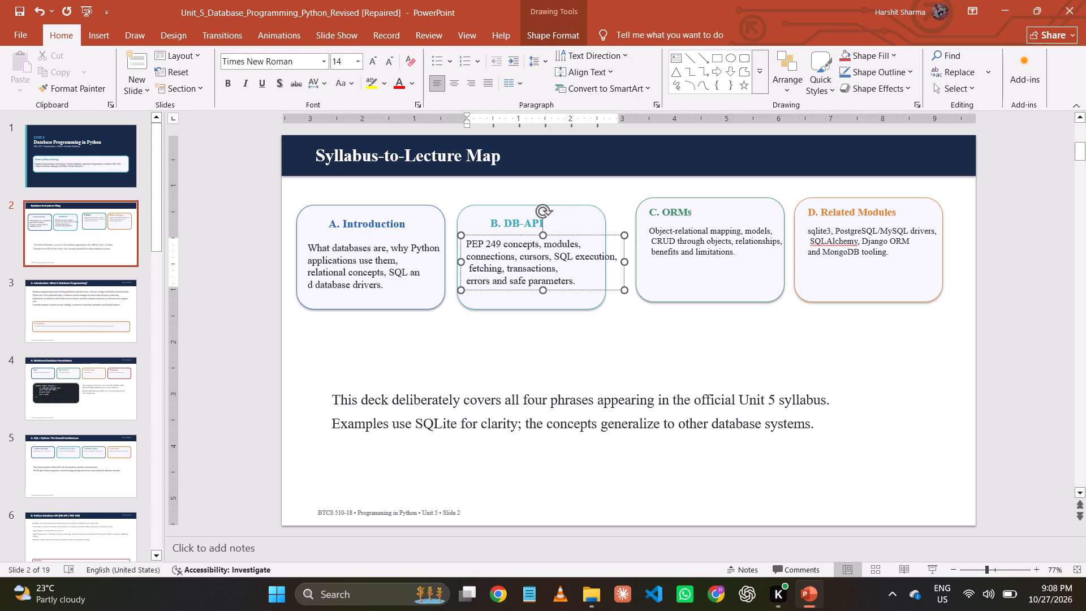
pyautogui.click(575, 259)
pyautogui.press('Return')
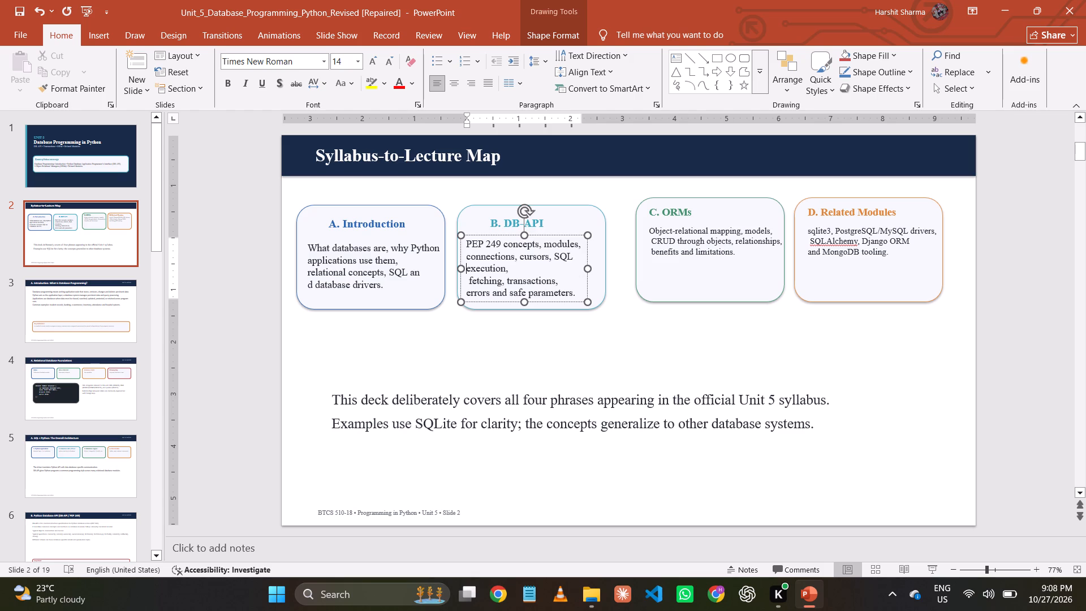
pyautogui.click(470, 282)
pyautogui.press('BackSpace')
pyautogui.press('BackSpace')
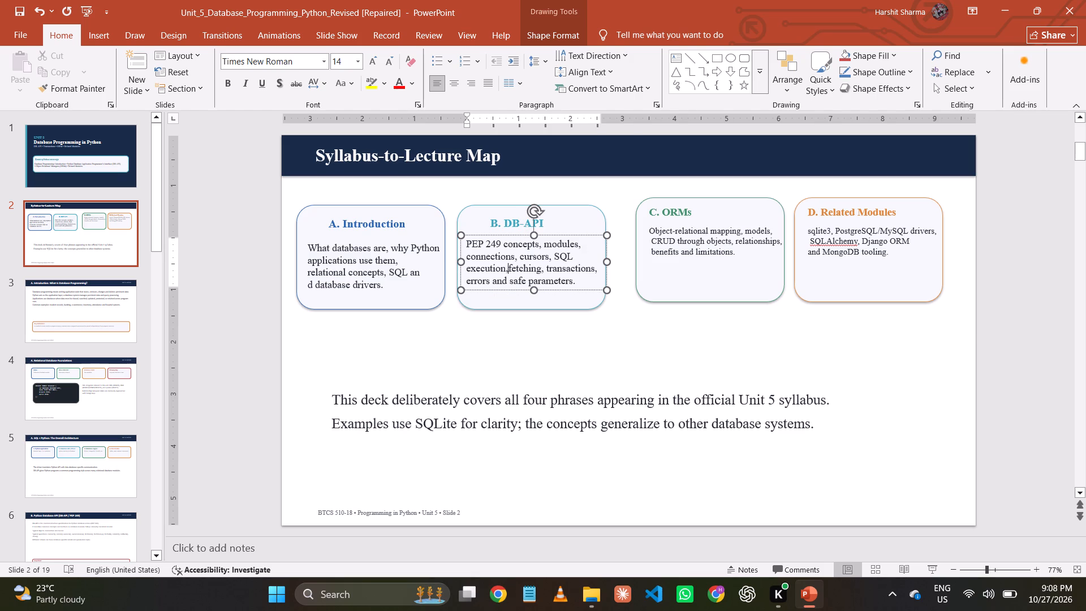
pyautogui.click(636, 317)
pyautogui.hotkey('ctrl', 's')
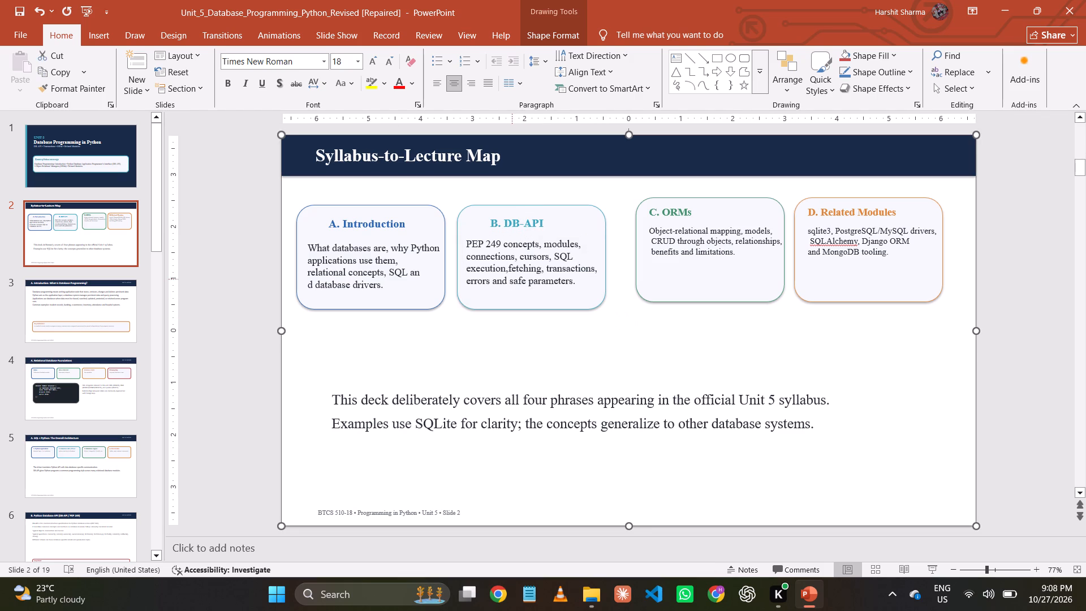
# Add spaces before and after the comma between "execution" and "fetching" in the DB-API description, and save.
pyautogui.click(509, 272)
pyautogui.press('space')
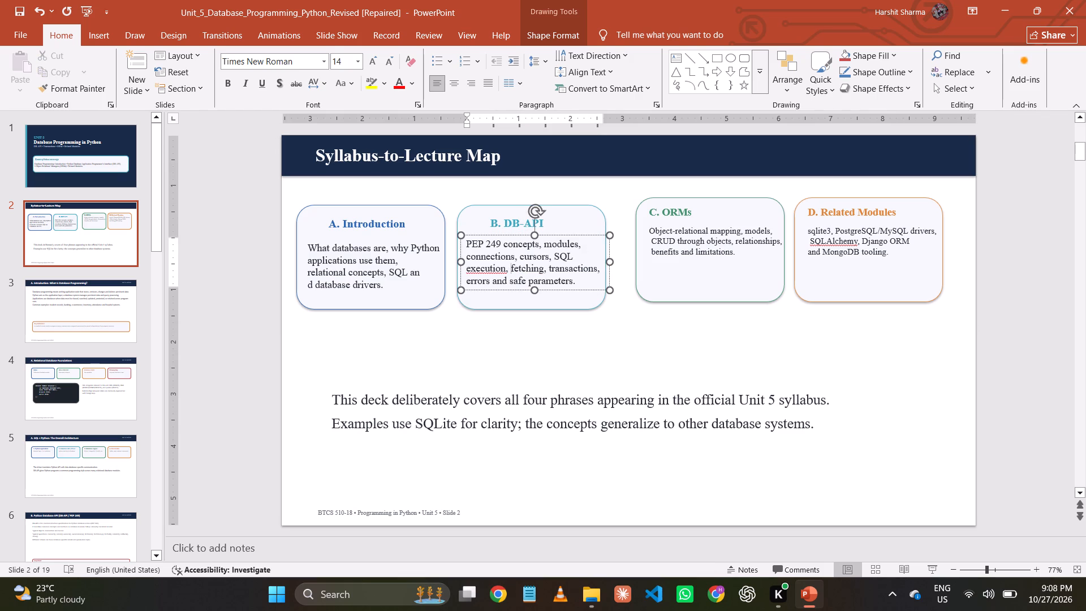
pyautogui.click(505, 270)
pyautogui.press('space')
pyautogui.hotkey('ctrl', 's')
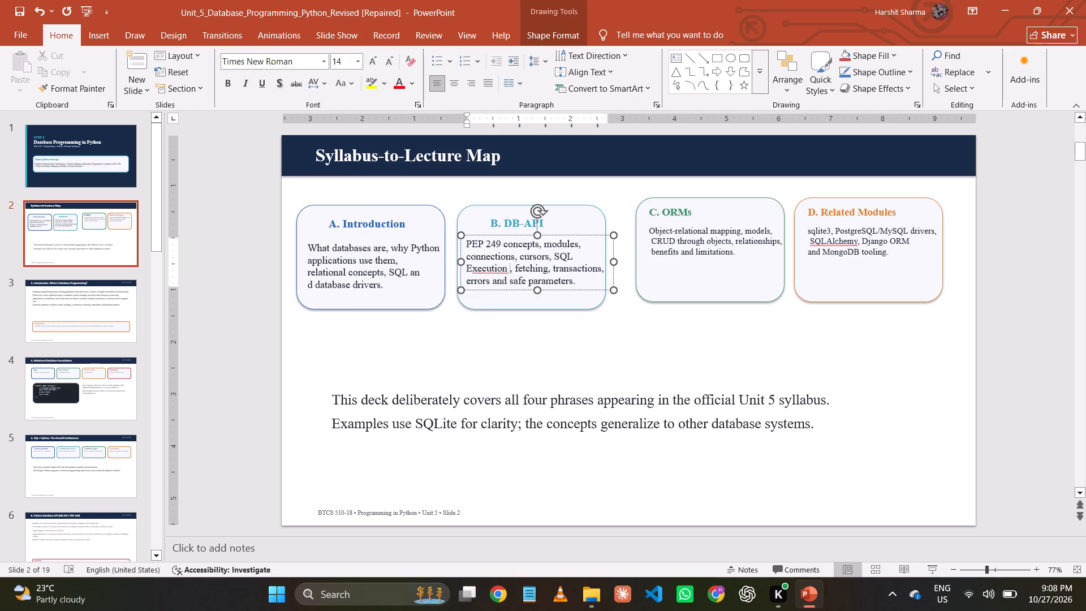
# Apply a spelling suggestion to the word "Execution" in the DB-API description and save.
pyautogui.click(491, 274)
pyautogui.rightClick(492, 268)
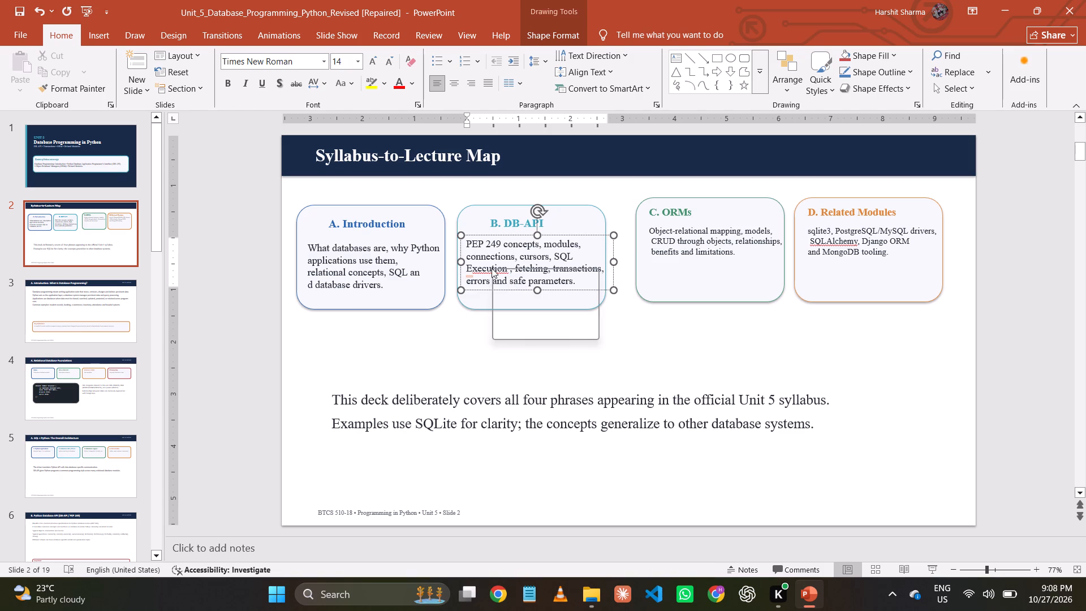
pyautogui.click(518, 285)
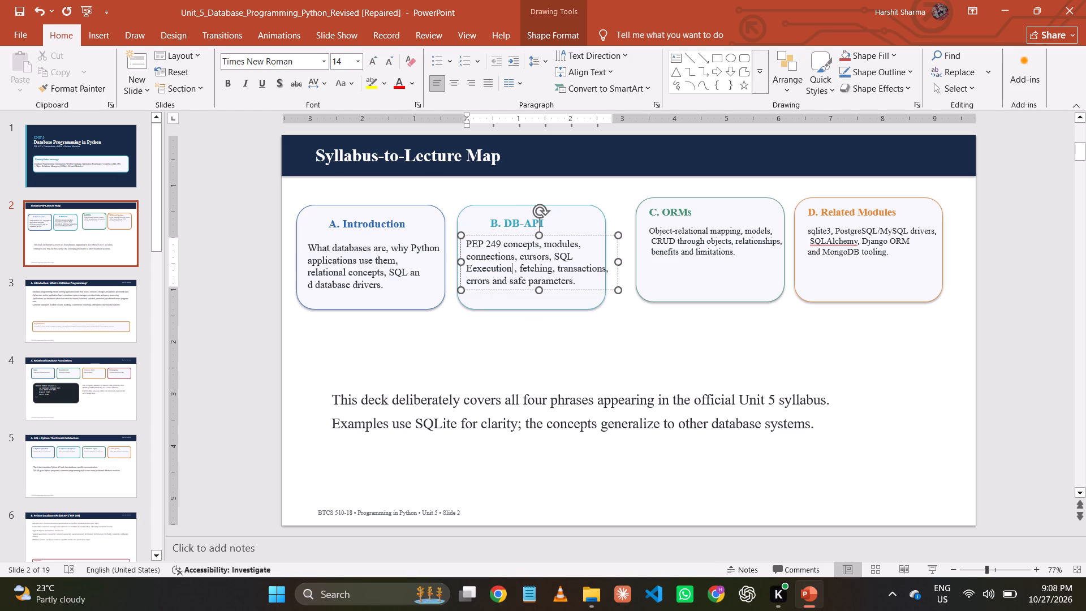
pyautogui.hotkey('ctrl', 's')
# Move the ORMs card's outline left and slightly down toward the DB-API card, with its description repositioned inside it.
pyautogui.click(654, 246)
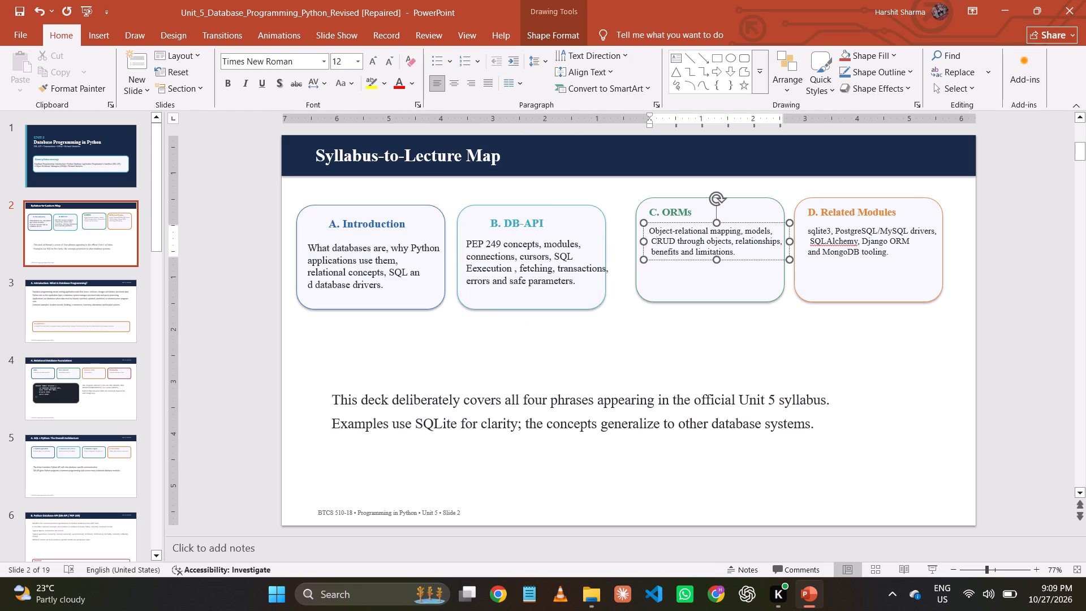
pyautogui.moveTo(708, 289); pyautogui.dragTo(706, 278)
pyautogui.moveTo(728, 201); pyautogui.dragTo(719, 214)
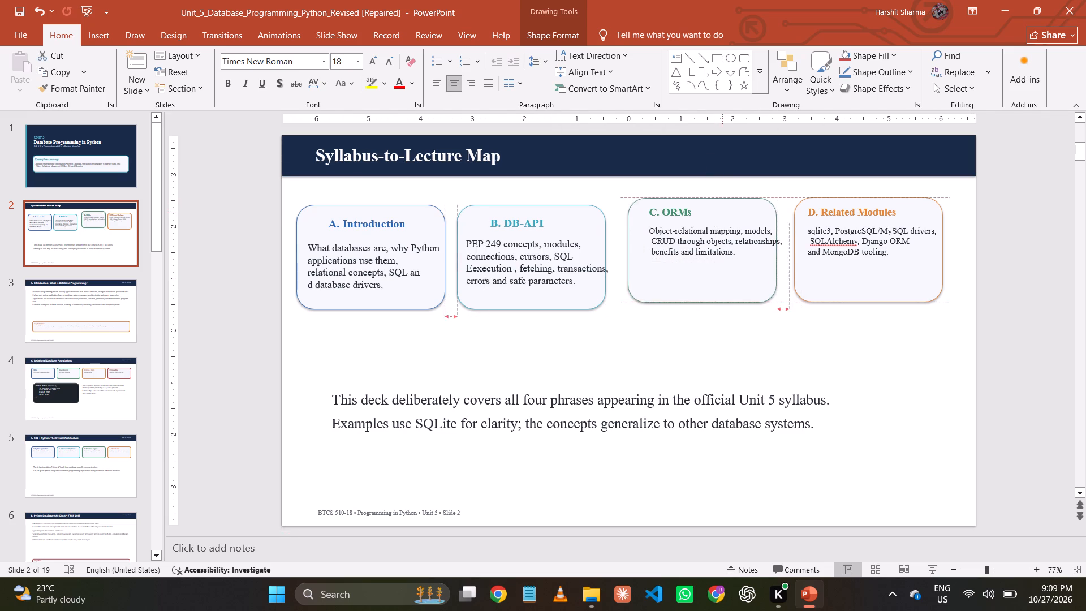
pyautogui.moveTo(719, 214); pyautogui.dragTo(717, 217)
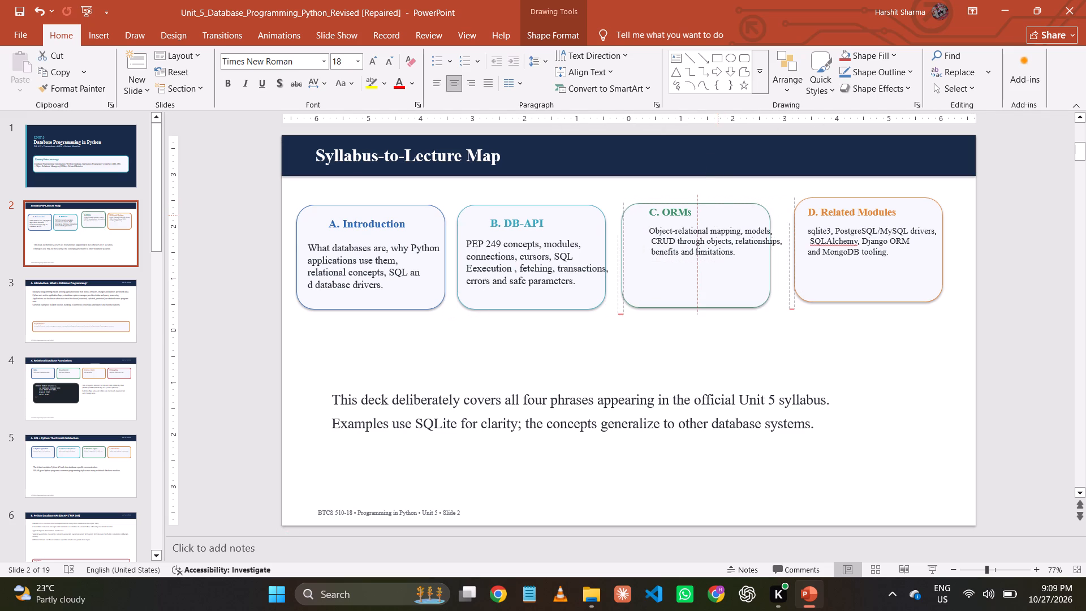
pyautogui.moveTo(717, 217); pyautogui.dragTo(717, 217)
pyautogui.click(723, 249)
pyautogui.moveTo(733, 222); pyautogui.dragTo(730, 230)
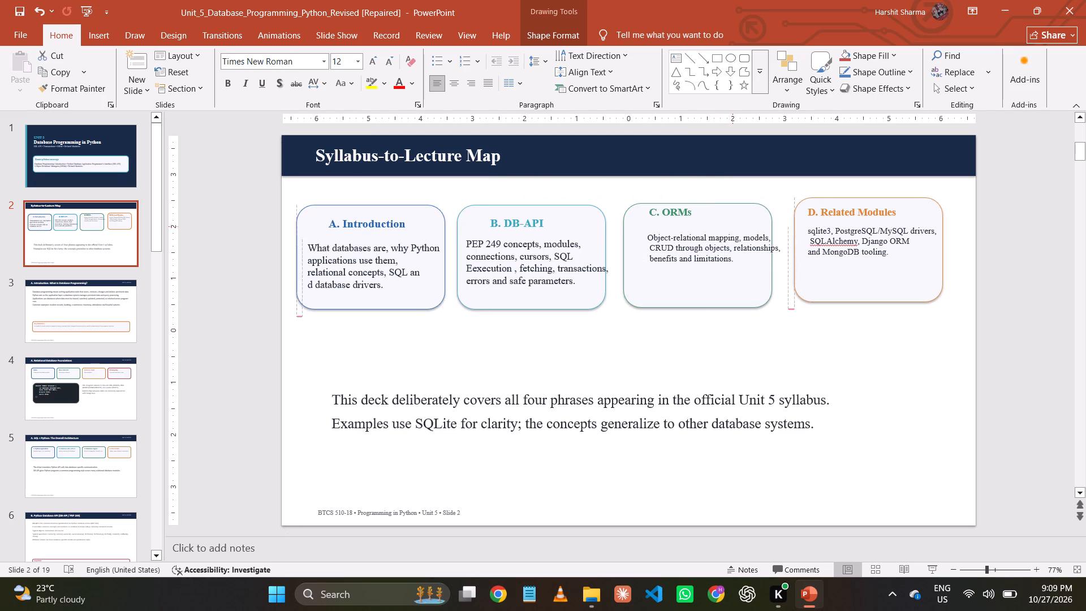
pyautogui.moveTo(730, 230); pyautogui.dragTo(714, 229)
# Set the ORMs card's description to 14 pt.
pyautogui.click(705, 245)
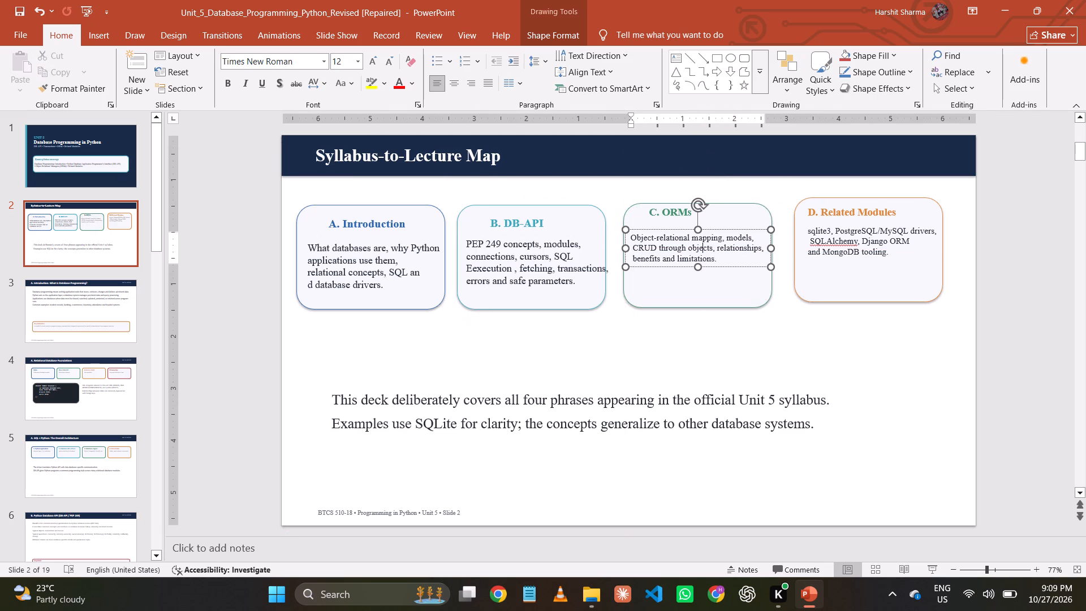
pyautogui.hotkey('ctrl', 'a')
pyautogui.doubleClick(368, 65)
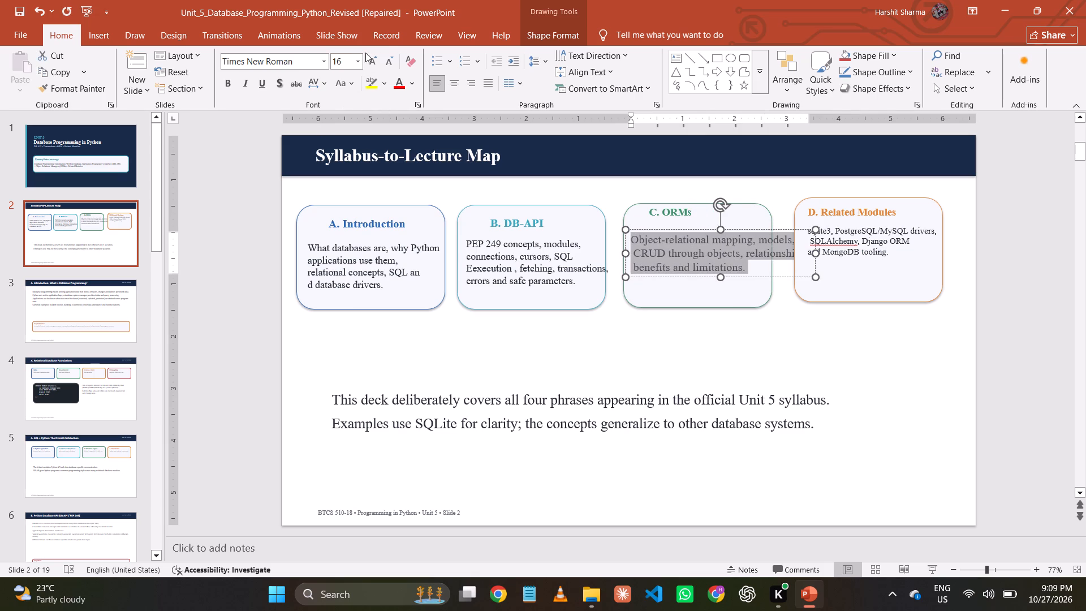
pyautogui.click(386, 58)
# Rewrap the ORMs description: break before "relationships," and before "models,", and join "CRUD through objects," to the "models," line.
pyautogui.click(723, 263)
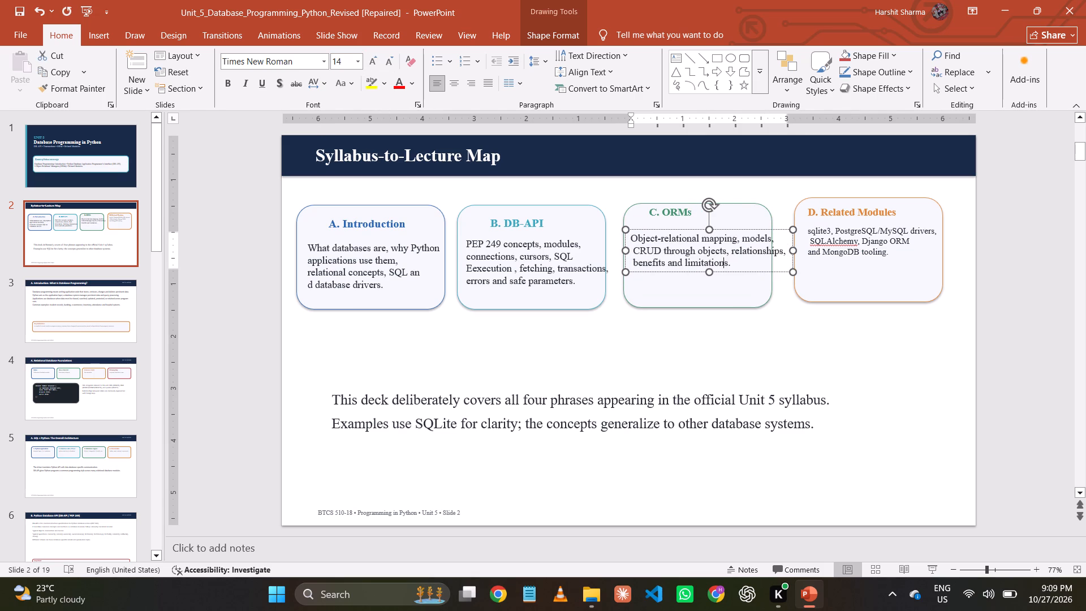
pyautogui.click(729, 251)
pyautogui.press('Return')
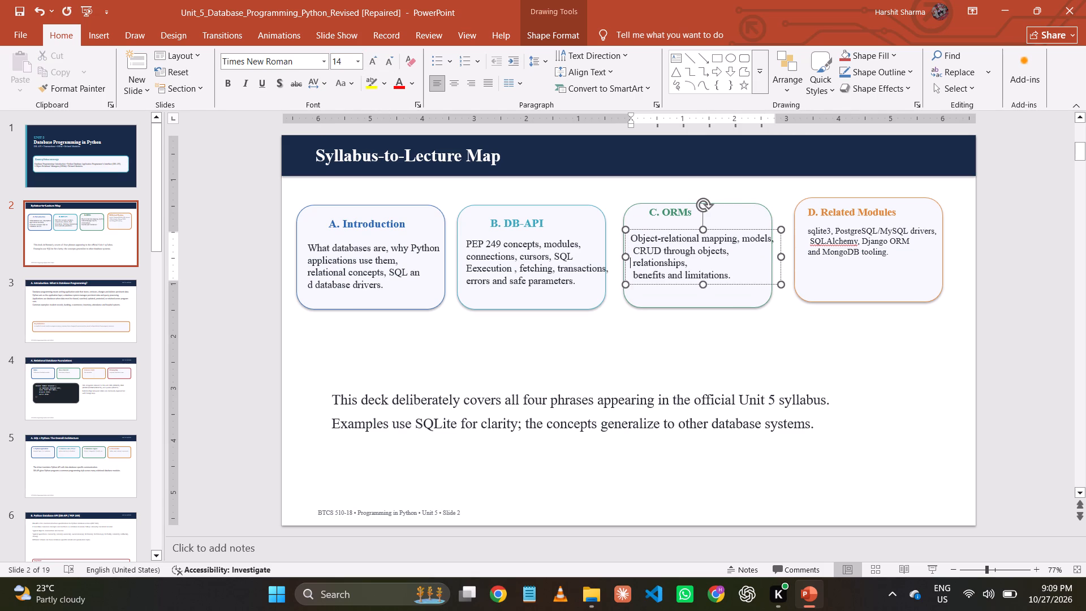
pyautogui.click(740, 242)
pyautogui.press('Return')
pyautogui.press('Return')
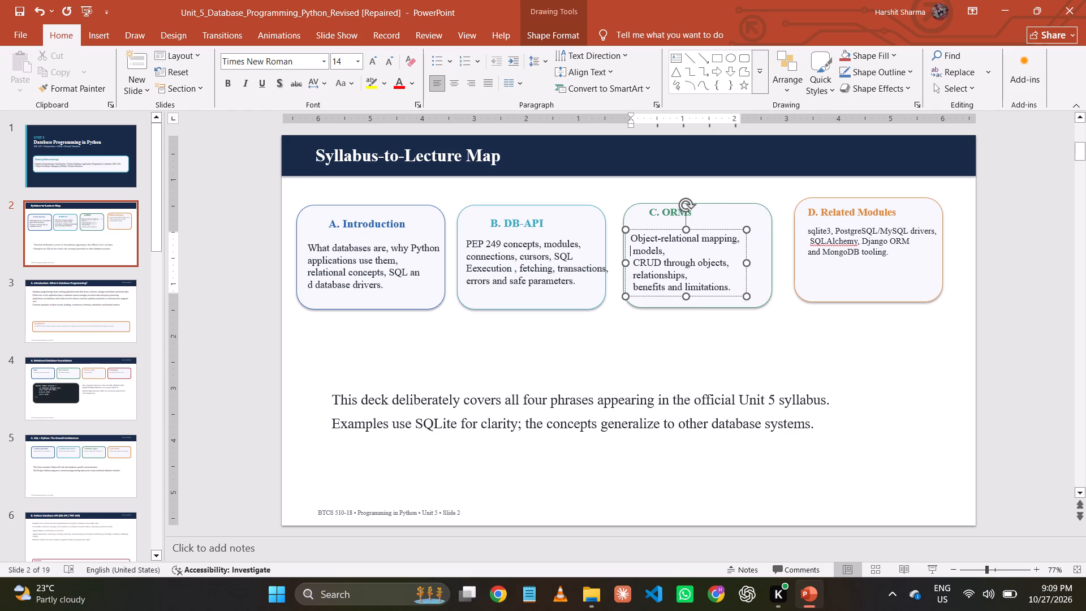
pyautogui.click(632, 263)
pyautogui.press('BackSpace')
pyautogui.press('BackSpace')
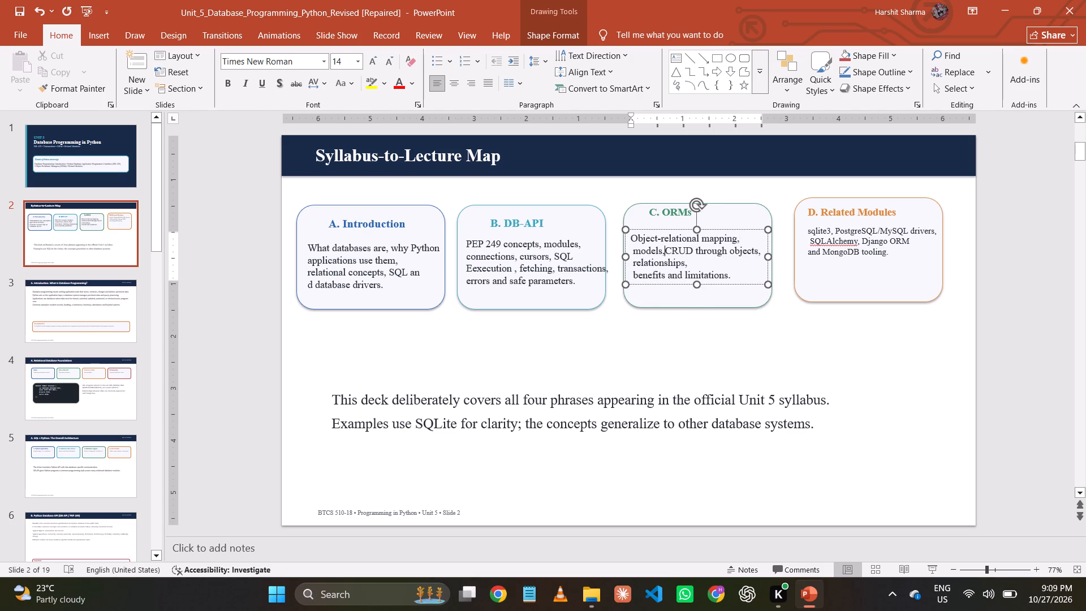
pyautogui.click(723, 330)
# Increase the "C. ORMs" heading to 16 pt, move it right and down level with the DB-API heading, and save the presentation.
pyautogui.click(683, 210)
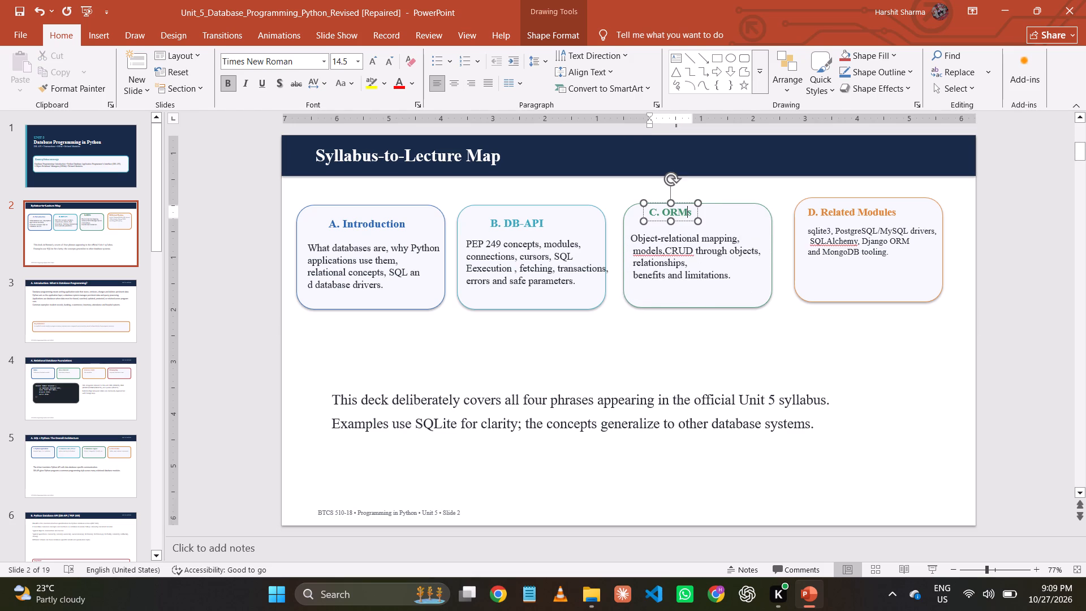
pyautogui.moveTo(684, 203); pyautogui.dragTo(700, 210)
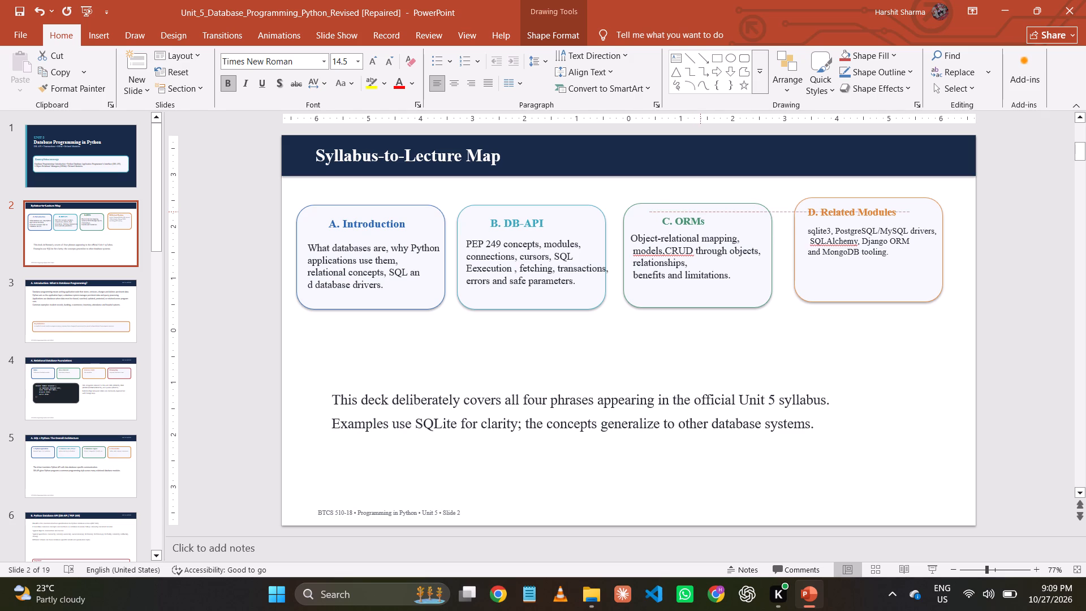
pyautogui.moveTo(700, 210); pyautogui.dragTo(699, 209)
pyautogui.click(695, 214)
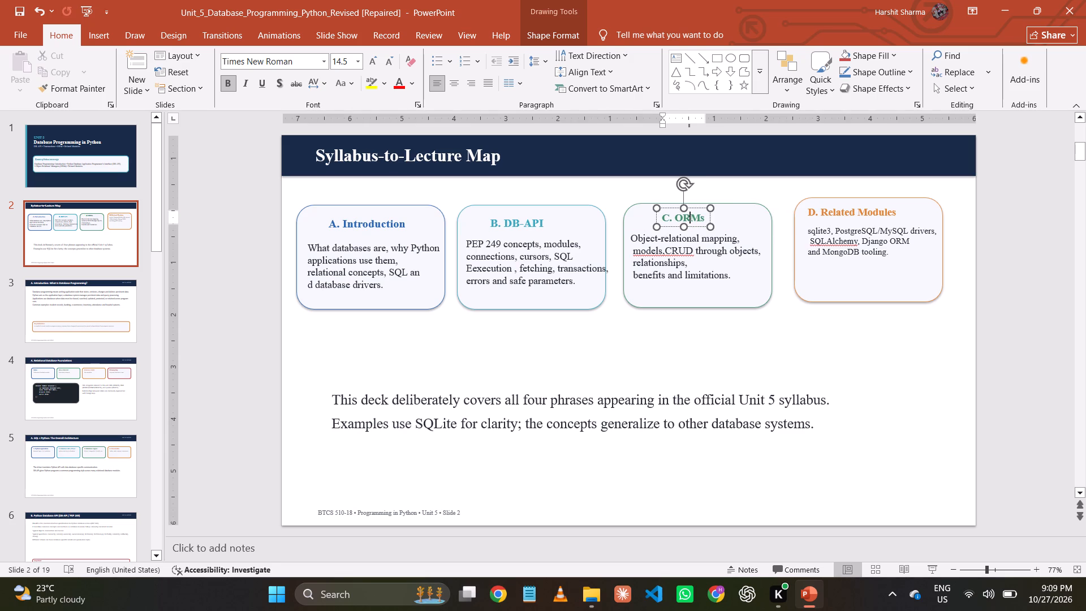
pyautogui.hotkey('ctrl', 'a')
pyautogui.click(369, 66)
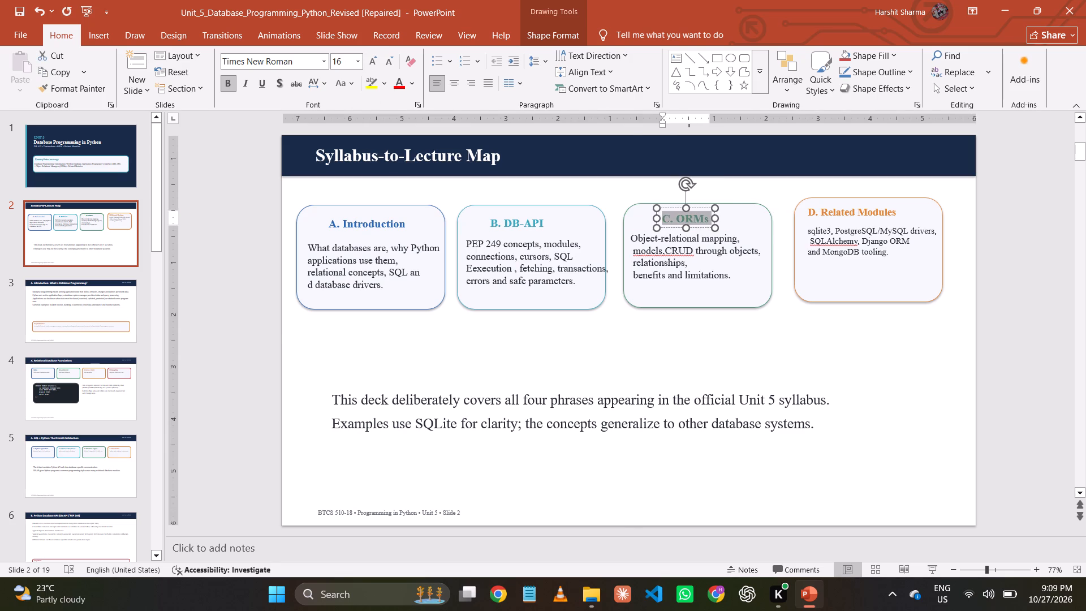
pyautogui.click(624, 355)
pyautogui.click(675, 224)
pyautogui.moveTo(693, 206); pyautogui.dragTo(695, 212)
pyautogui.click(740, 325)
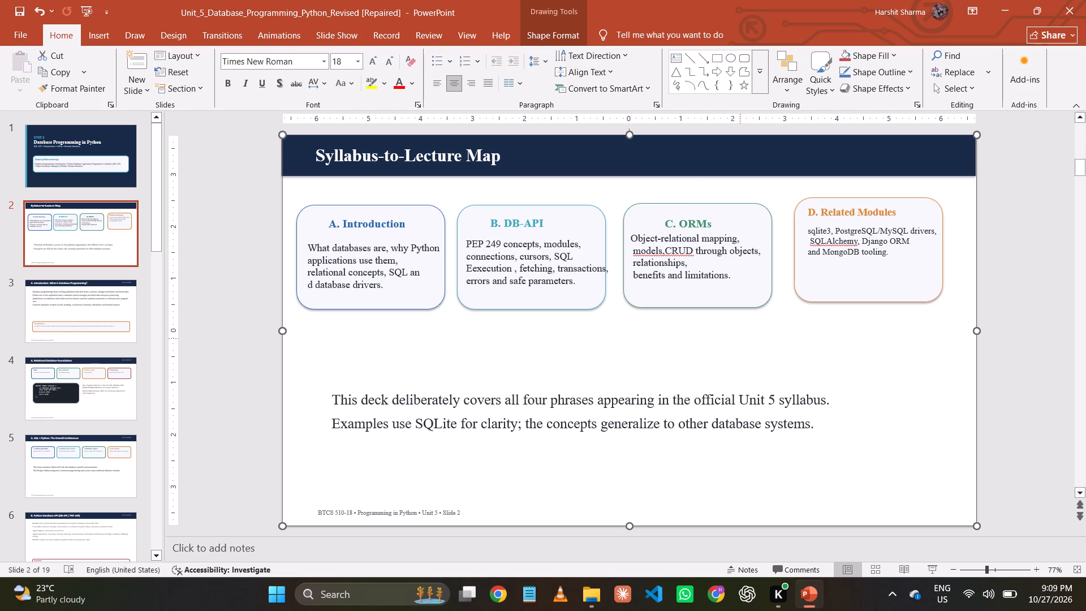
pyautogui.hotkey('ctrl', 's')
# Insert a space before the comma after "models" in the ORMs description and check the flagged word "CRUD".
pyautogui.click(663, 251)
pyautogui.press('space')
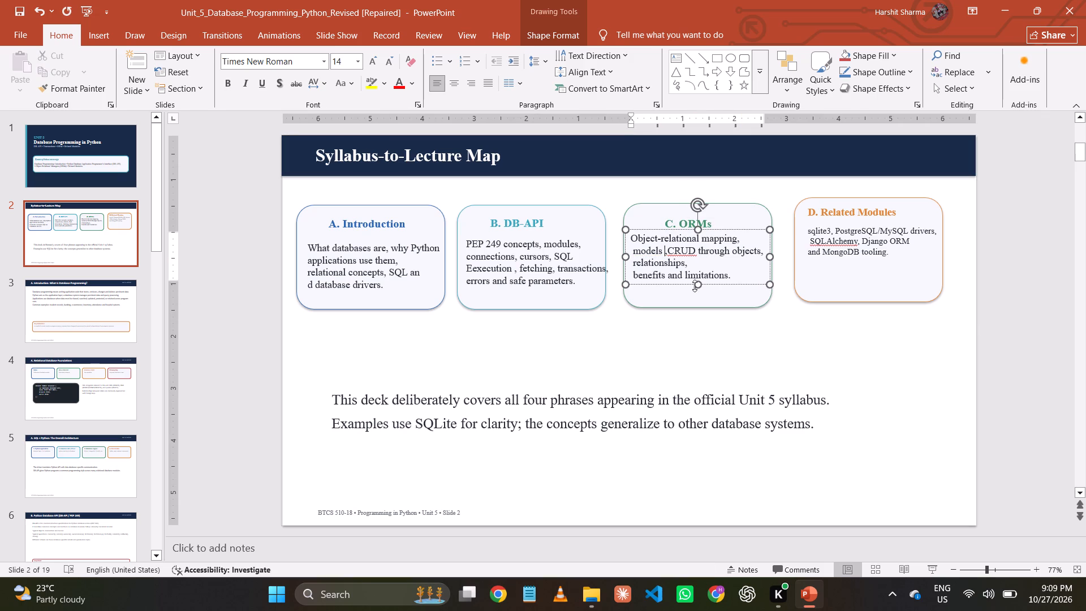
pyautogui.click(695, 253)
pyautogui.click(689, 253)
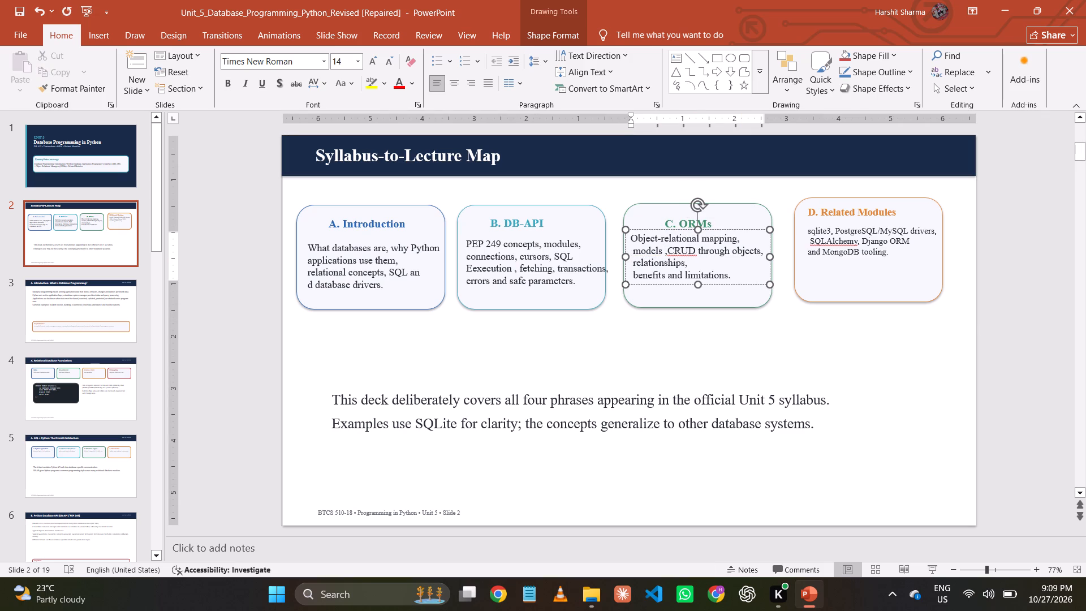
pyautogui.rightClick(689, 253)
pyautogui.click(668, 252)
pyautogui.rightClick(675, 249)
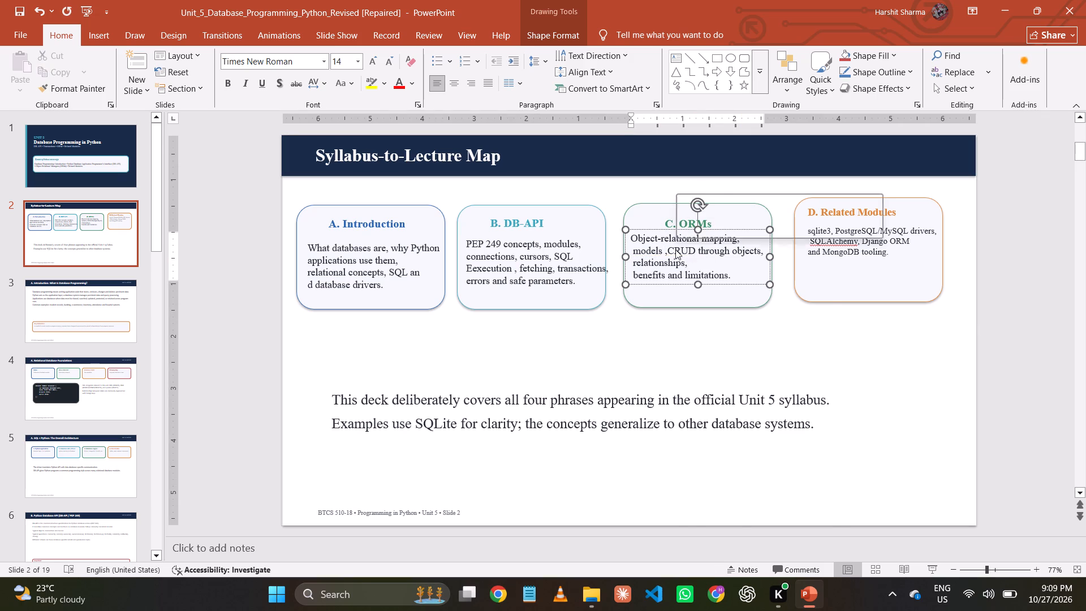
pyautogui.click(679, 323)
pyautogui.click(638, 359)
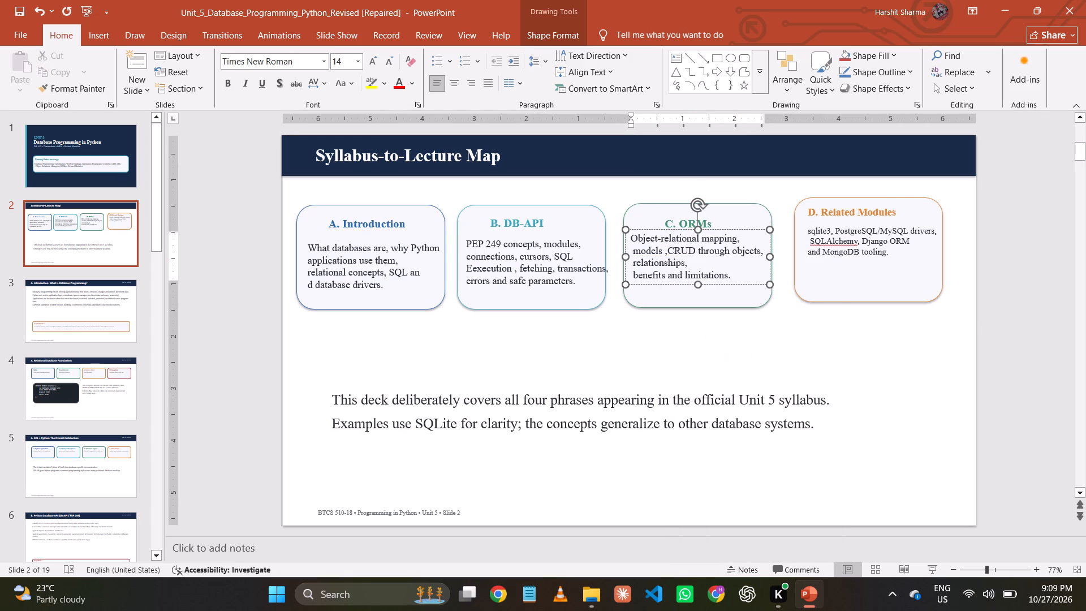
pyautogui.rightClick(679, 252)
pyautogui.click(641, 332)
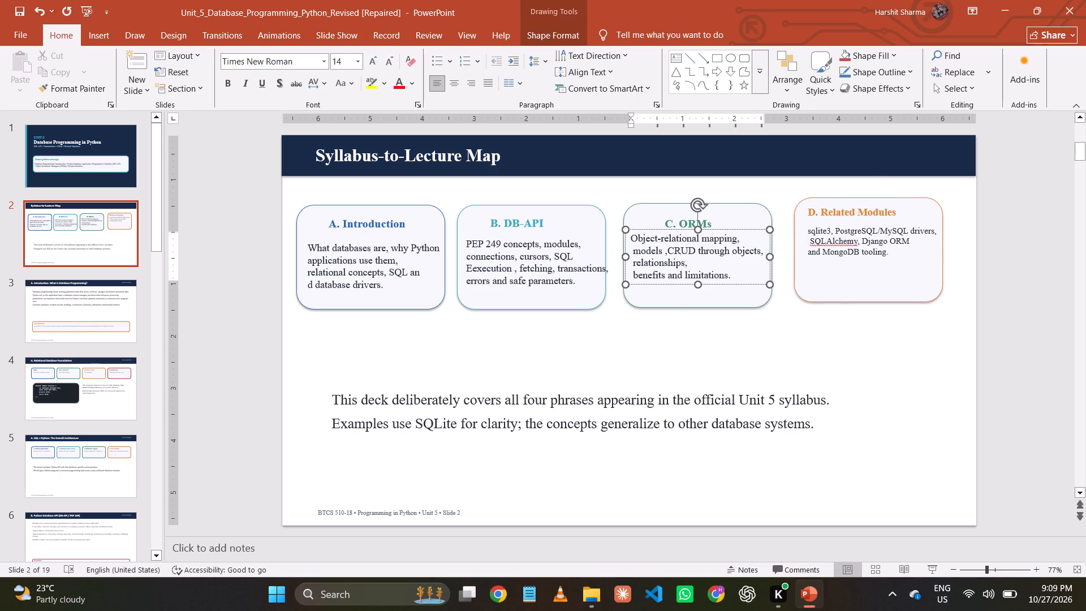
# Move the Related Modules card's outline down level with the ORMs card, and shift its description down inside it.
pyautogui.moveTo(865, 199); pyautogui.dragTo(865, 205)
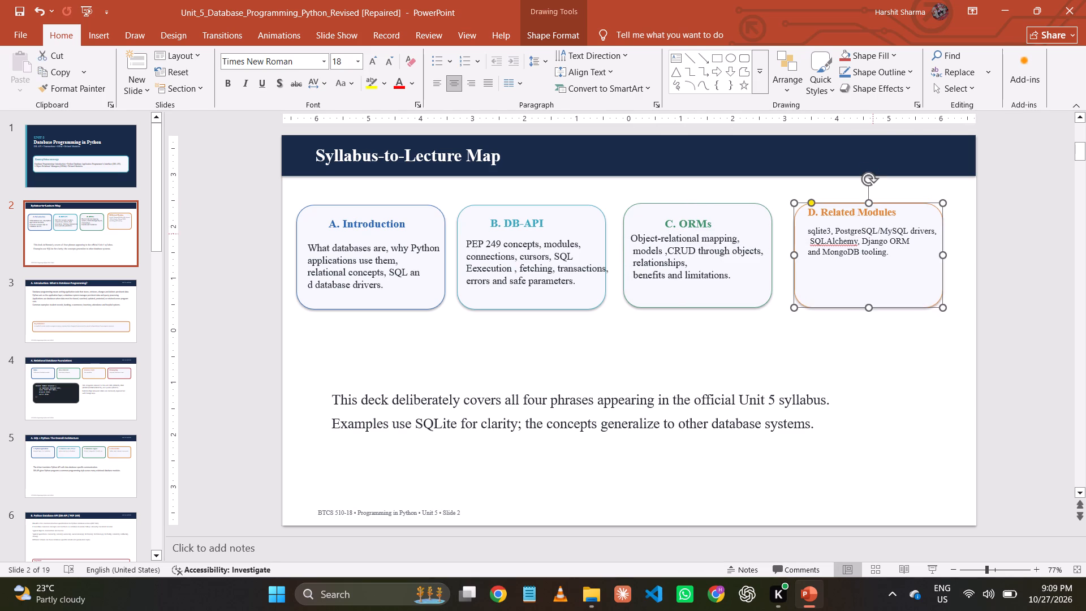
pyautogui.click(873, 234)
pyautogui.moveTo(882, 222); pyautogui.dragTo(883, 229)
# Increase the "D. Related Modules" heading to 16 pt and move it down level with the ORMs heading.
pyautogui.click(867, 214)
pyautogui.hotkey('ctrl', 'a')
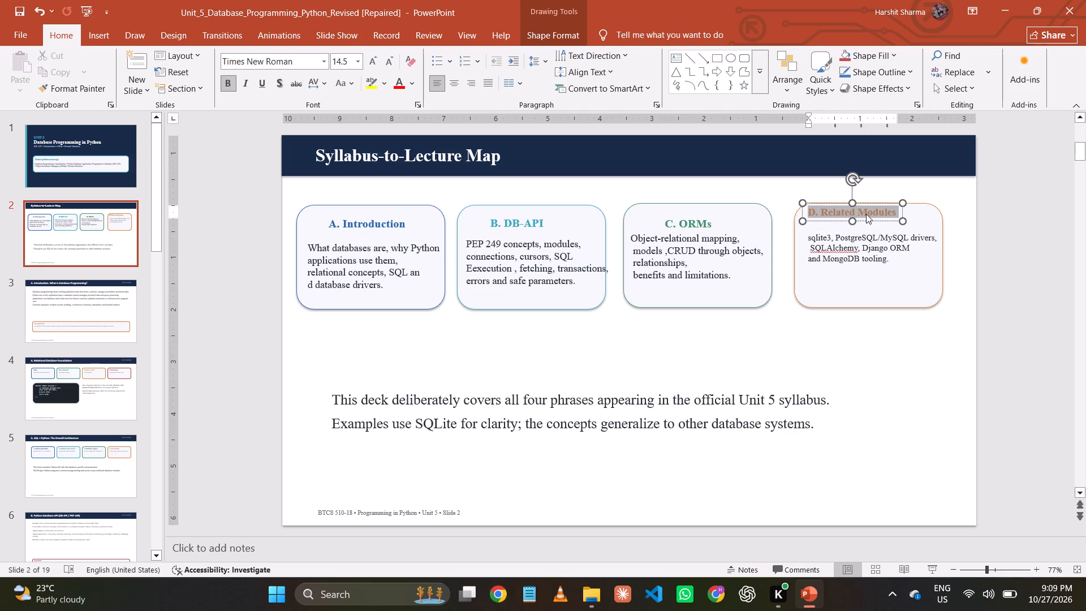
pyautogui.click(375, 65)
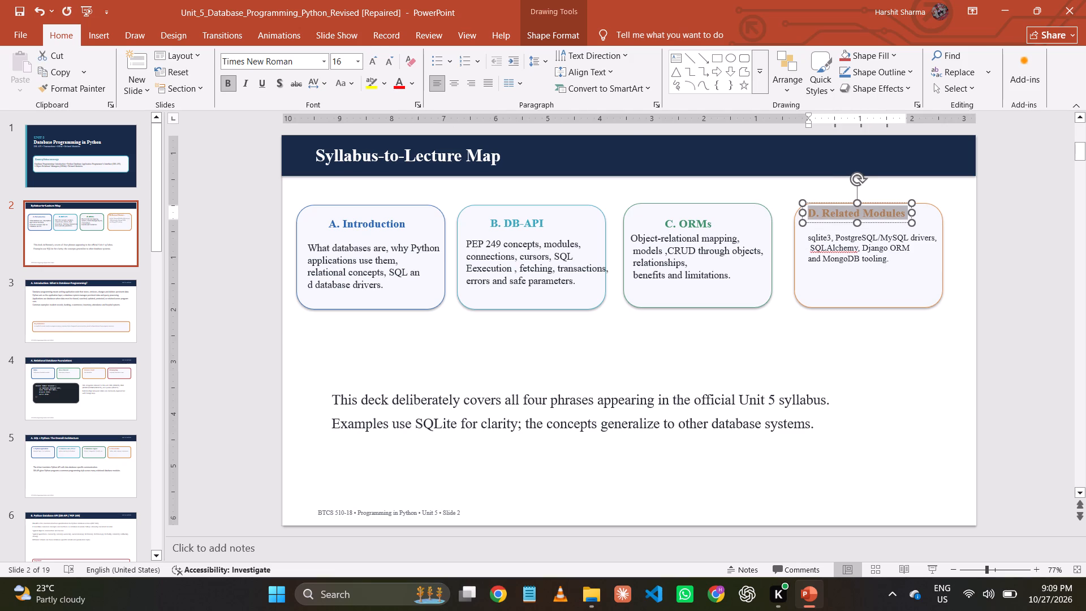
pyautogui.click(779, 191)
pyautogui.click(854, 214)
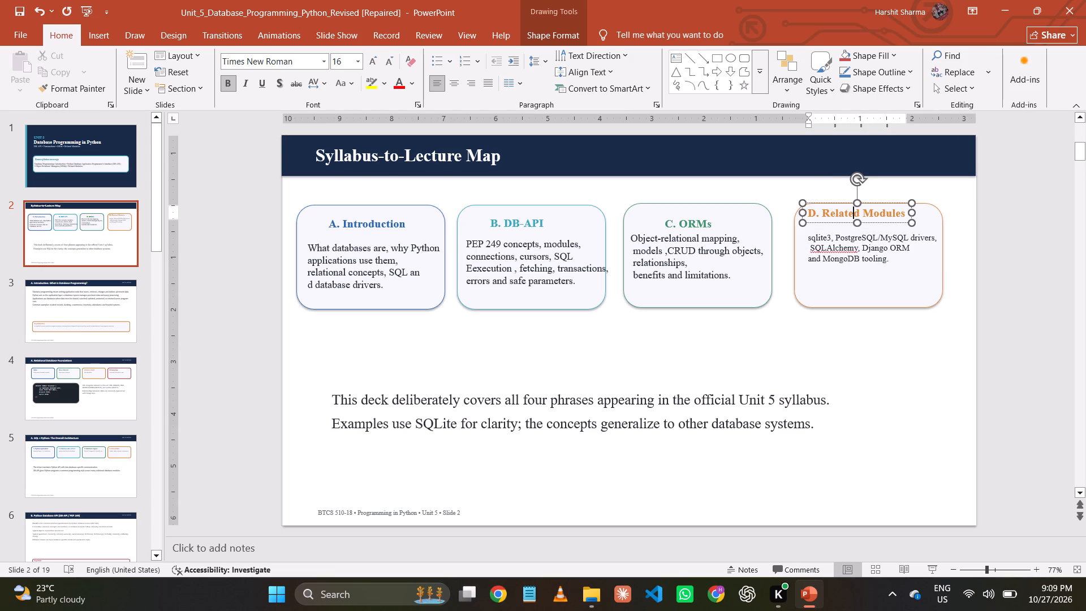
pyautogui.moveTo(875, 202); pyautogui.dragTo(877, 214)
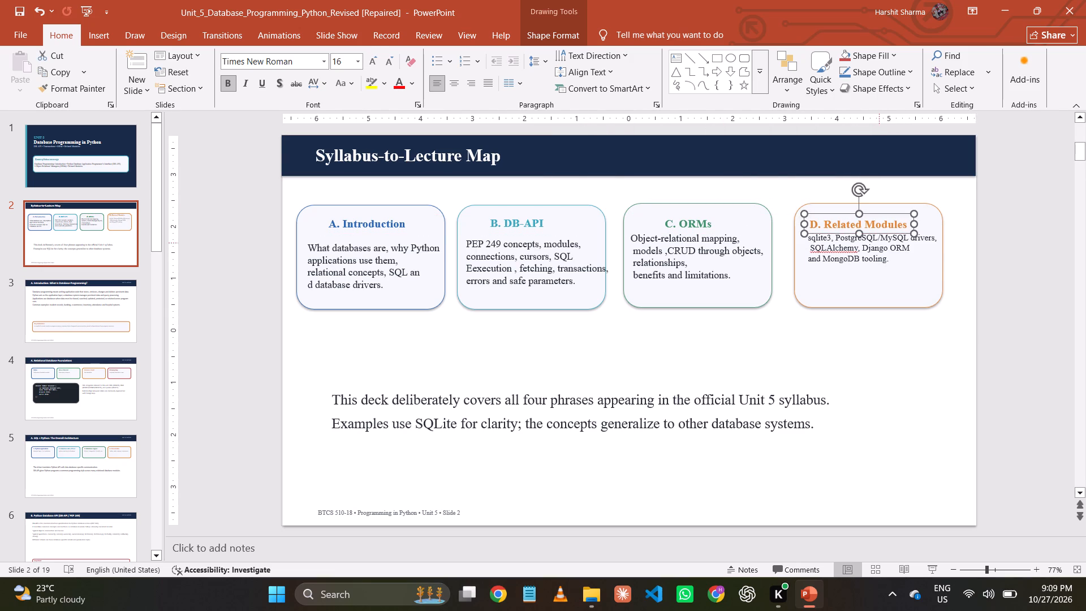
# Nudge the Related Modules description slightly down and left, and increase its text to 16 pt.
pyautogui.click(879, 250)
pyautogui.click(888, 230)
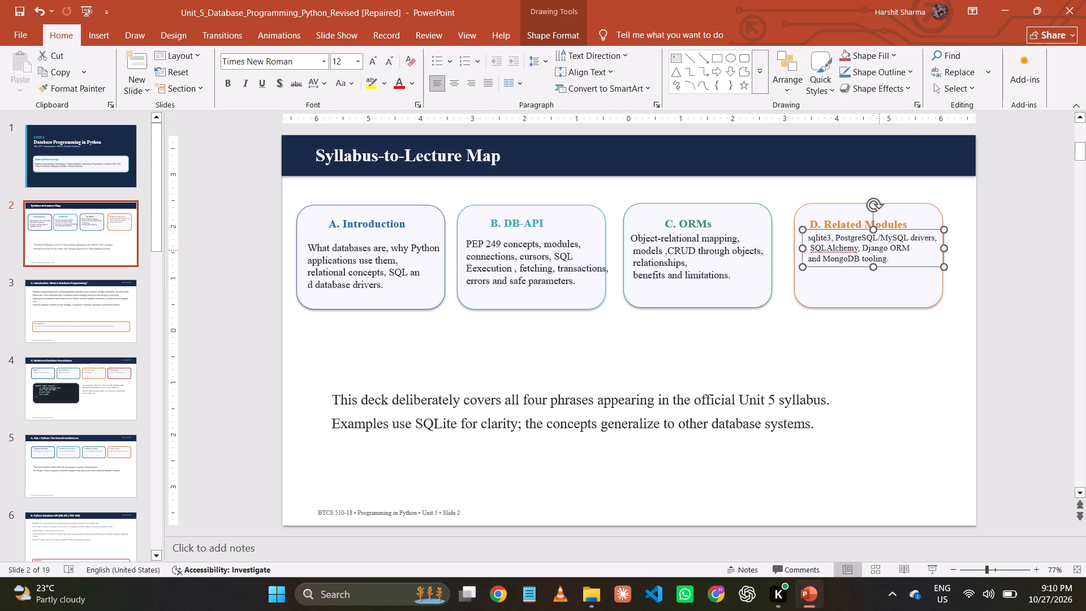
pyautogui.click(874, 269)
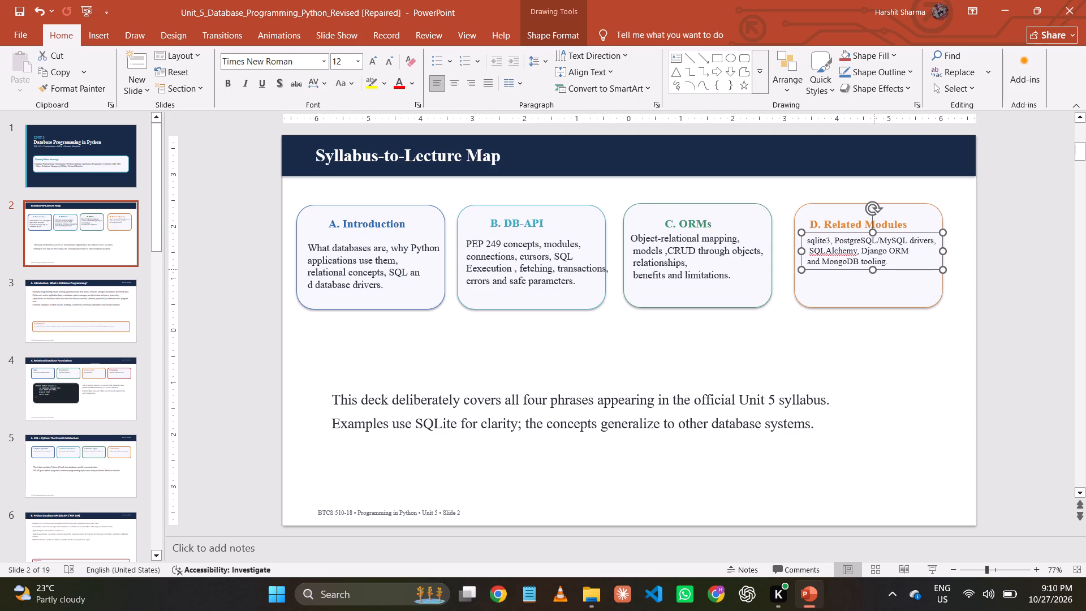
pyautogui.click(864, 247)
pyautogui.hotkey('ctrl', 'a')
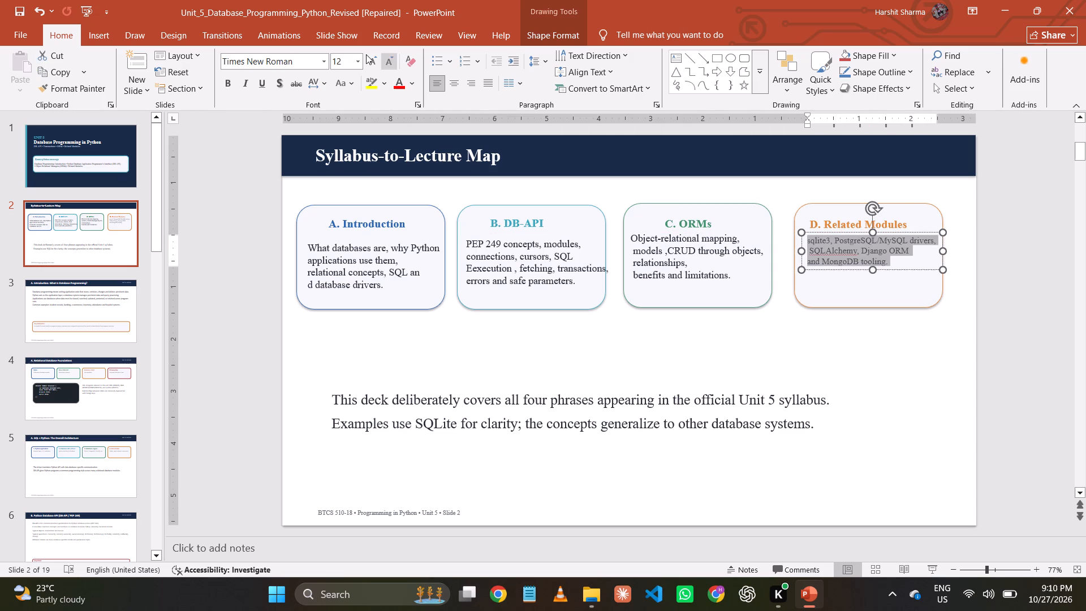
pyautogui.click(366, 54)
pyautogui.click(372, 55)
pyautogui.click(758, 355)
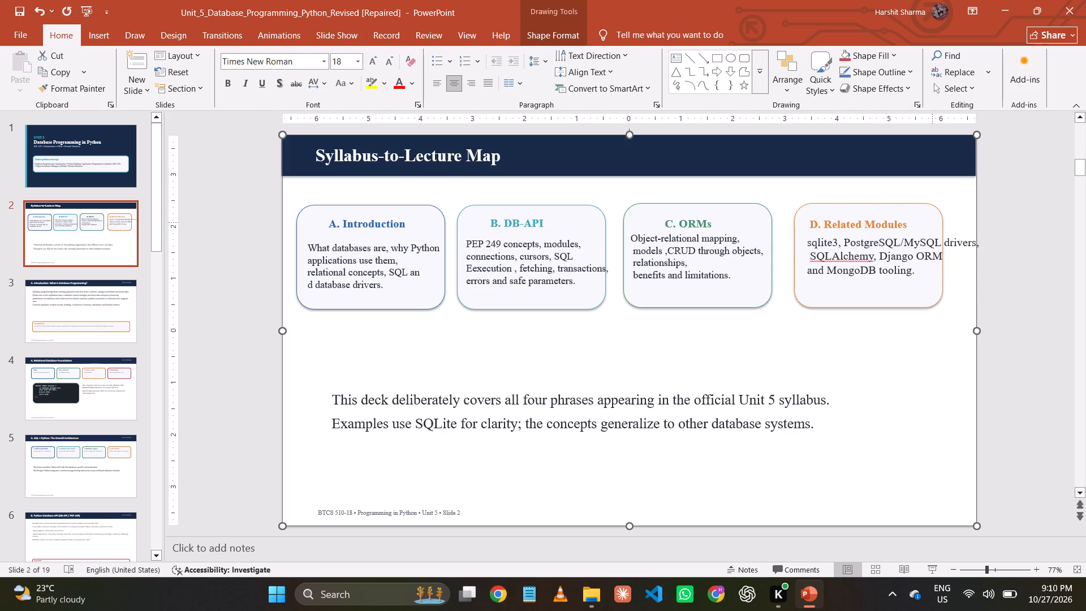
# Rewrap the Related Modules description: break before "drivers,", join "SQLAlchemy," to that line, and break before "Django ORM".
pyautogui.click(942, 242)
pyautogui.press('\\')
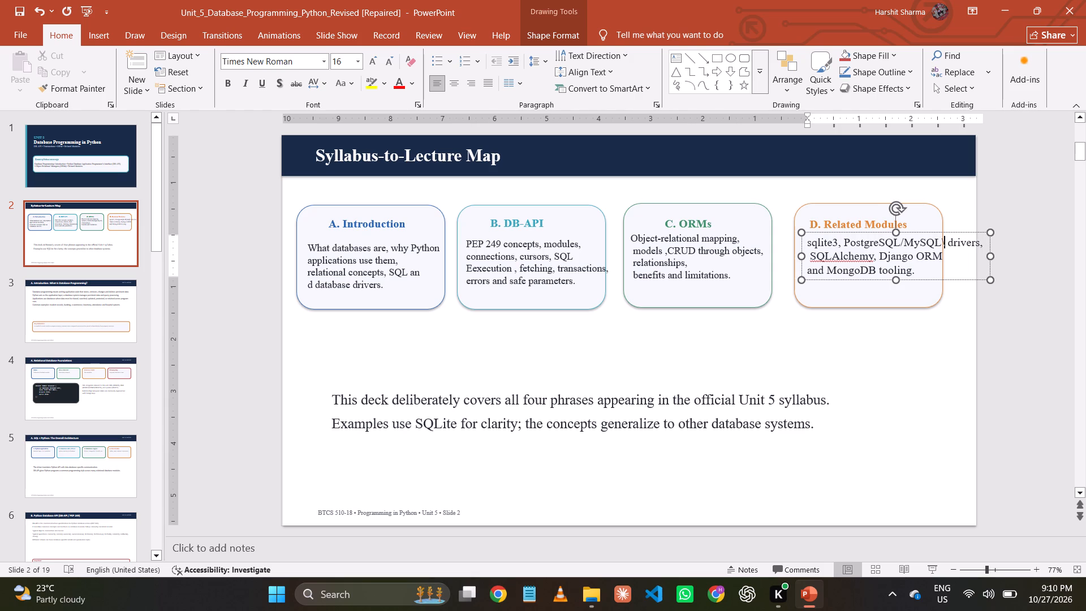
pyautogui.press('BackSpace')
pyautogui.press('Return')
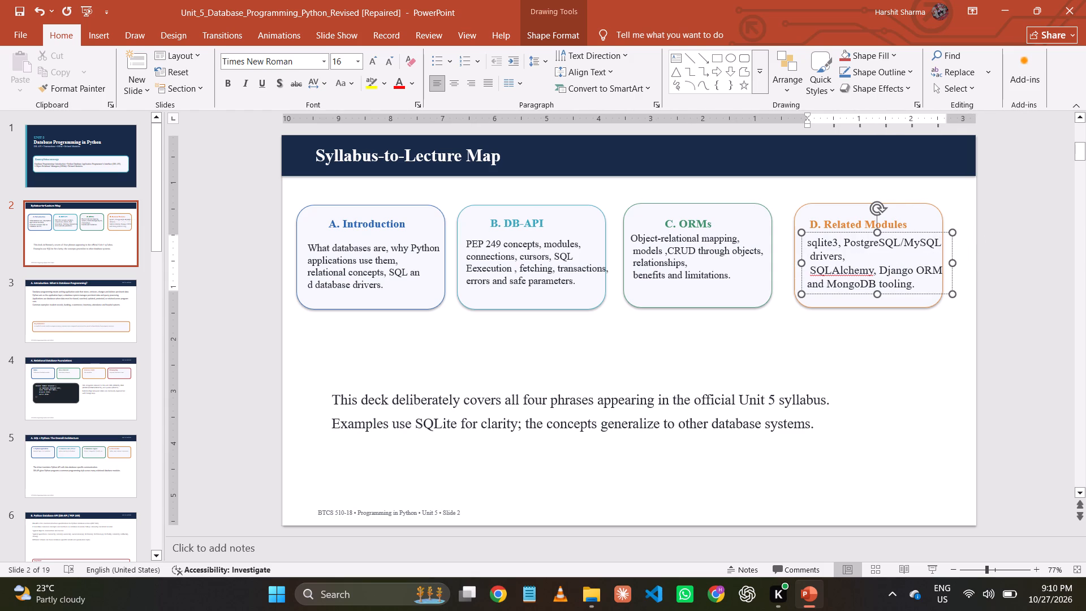
pyautogui.click(810, 272)
pyautogui.press('BackSpace')
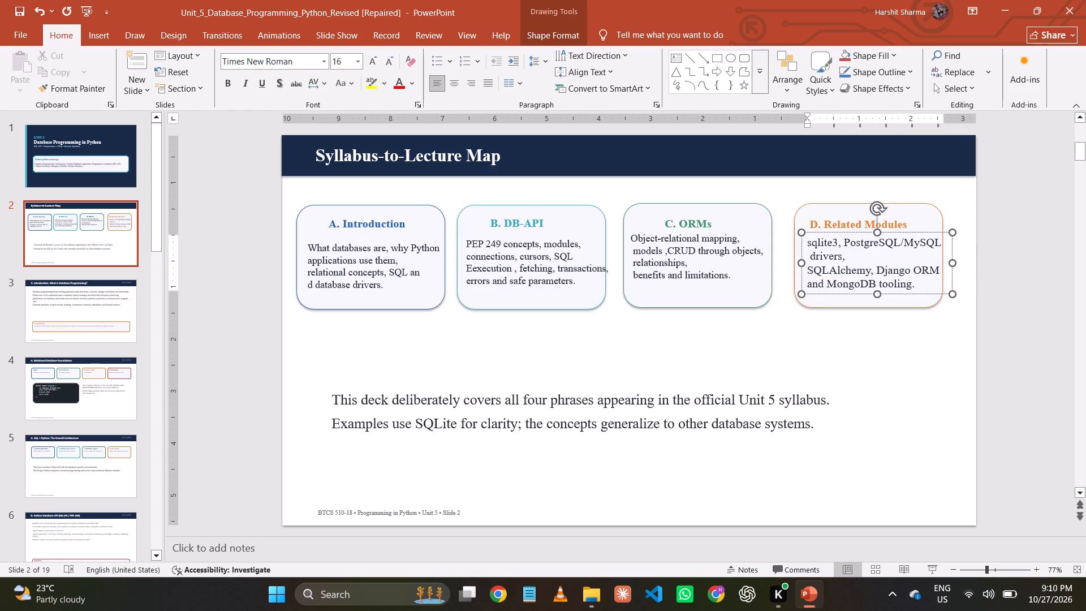
pyautogui.press('BackSpace')
pyautogui.click(915, 257)
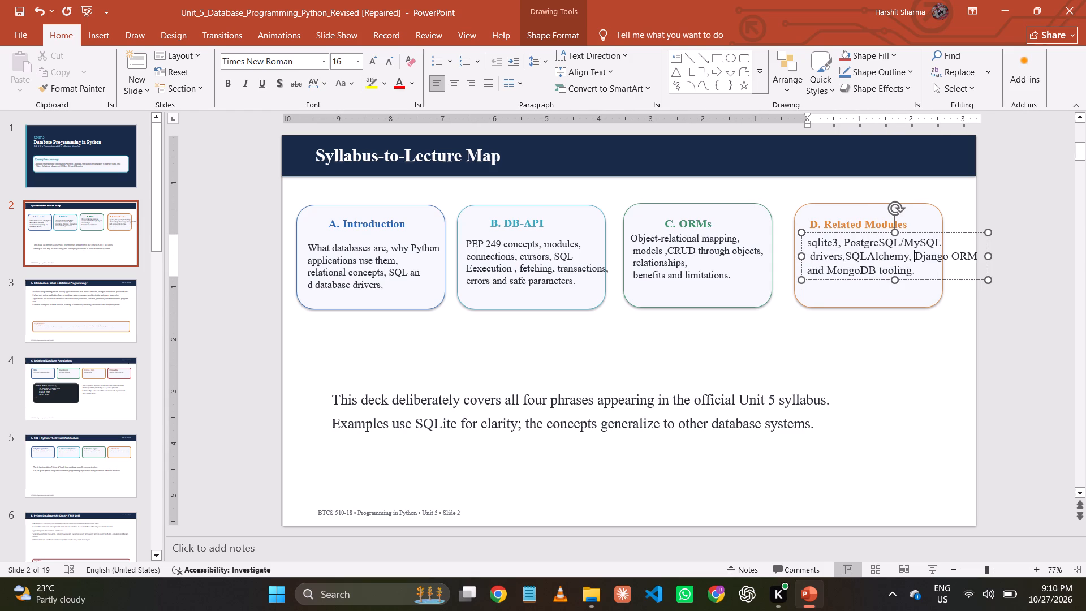
pyautogui.press('Return')
# Put a space on each side of the comma after "drivers" in the Related Modules description, and save the presentation.
pyautogui.click(847, 261)
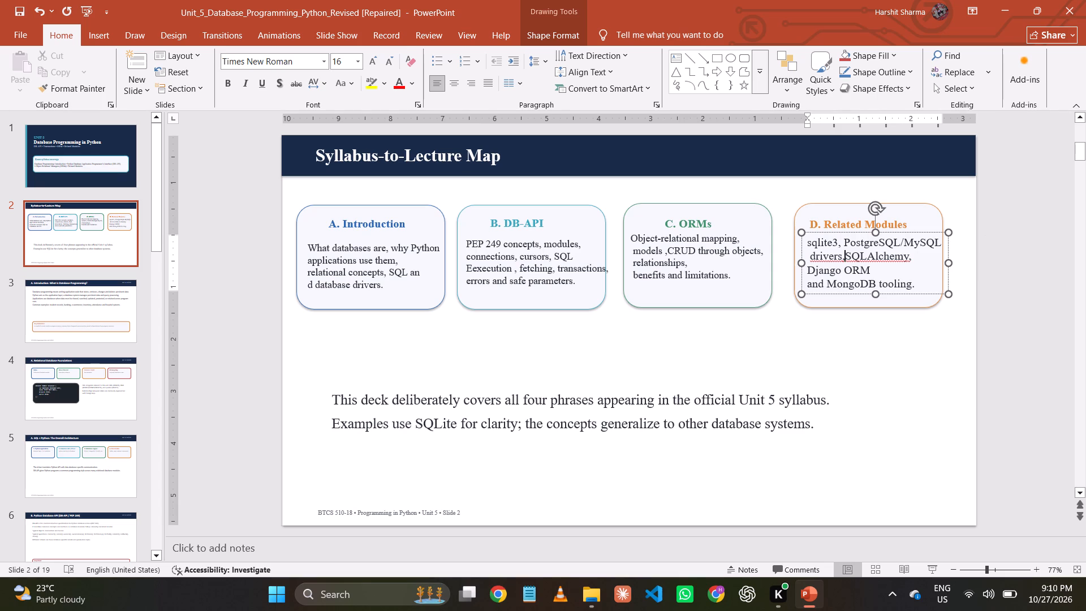
pyautogui.press('Return')
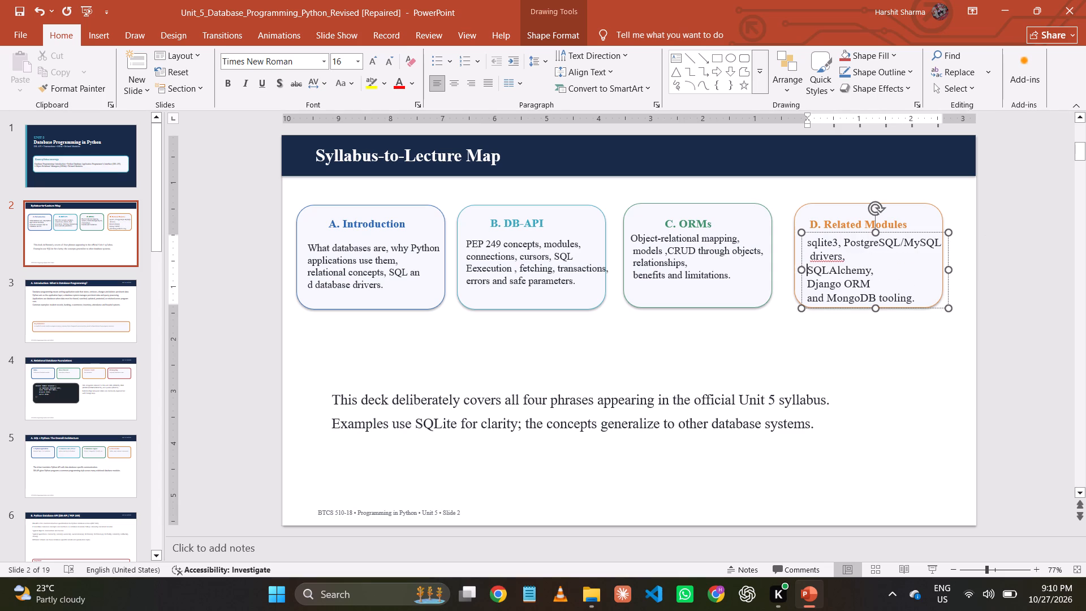
pyautogui.hotkey('ctrl', 'z')
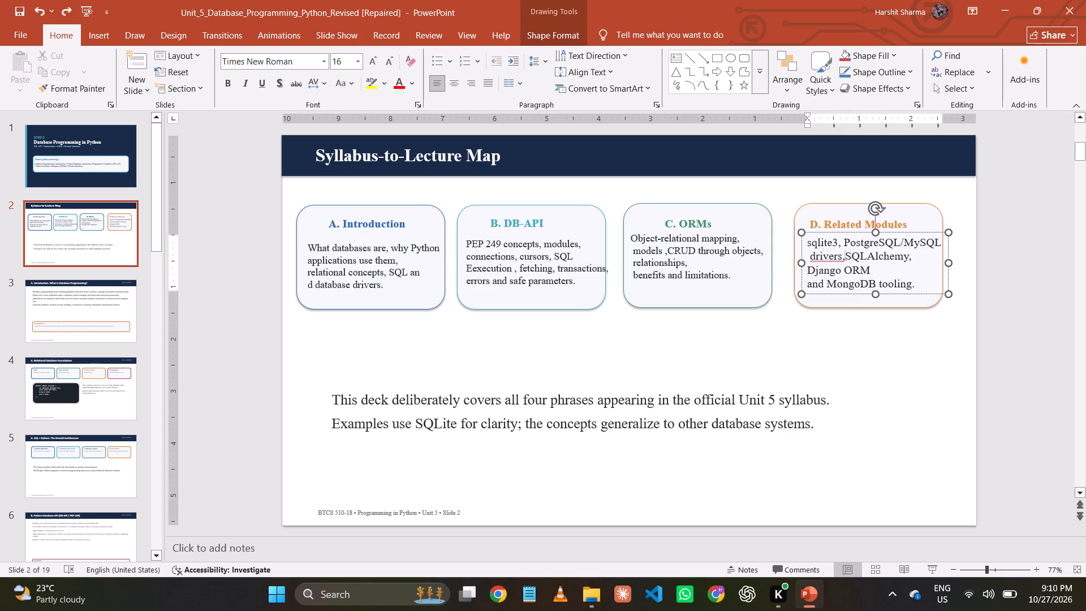
pyautogui.press('space')
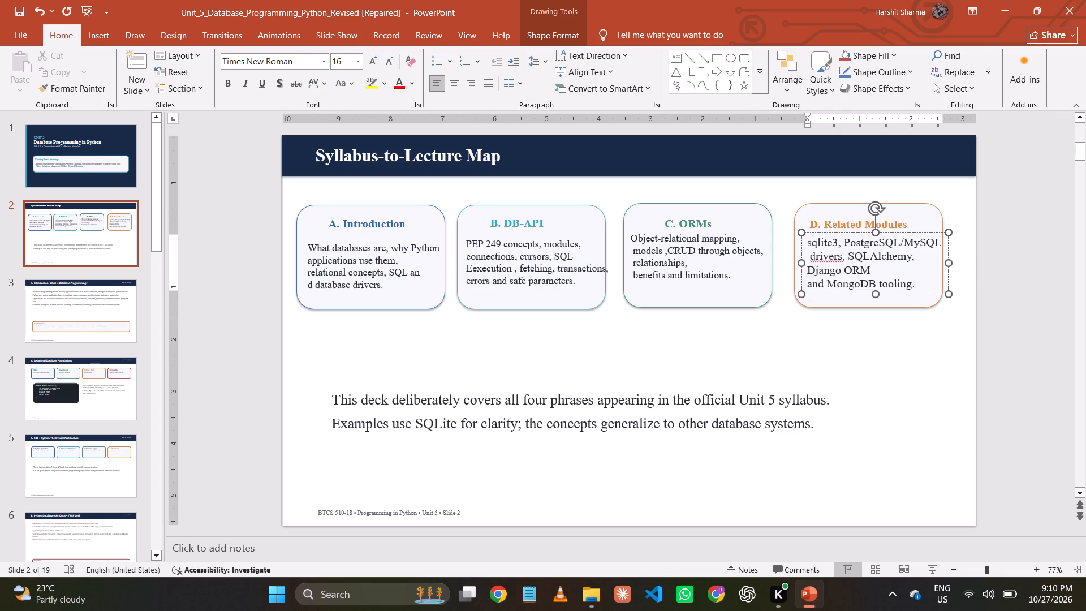
pyautogui.click(842, 260)
pyautogui.press('space')
pyautogui.hotkey('ctrl', 's')
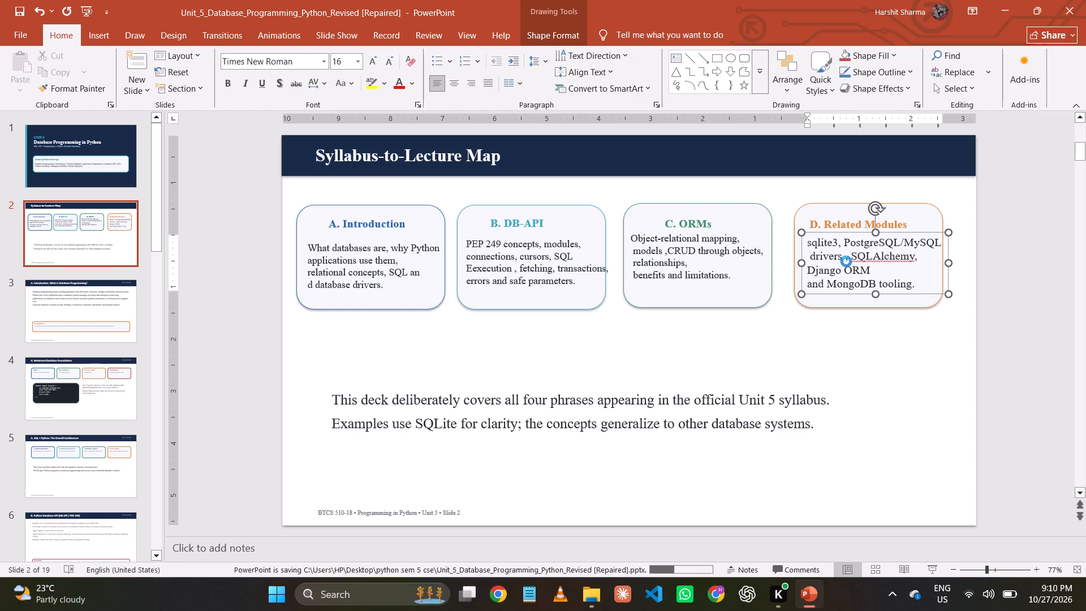
# Correct the flagged "SQLAlchemy" to "SQL Alchemy" in the Related Modules description and save the presentation.
pyautogui.click(874, 257)
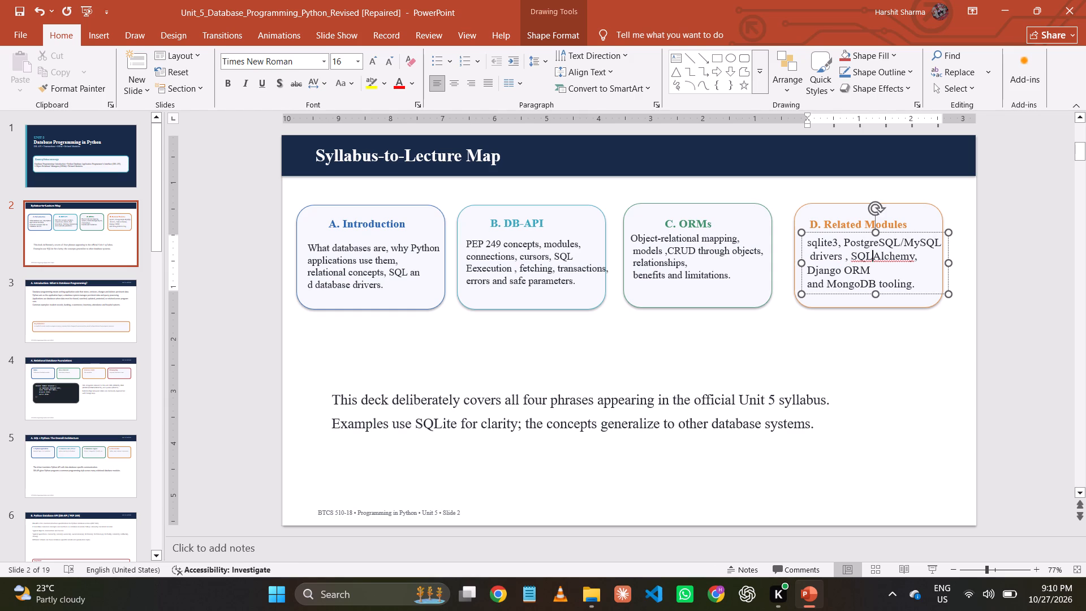
pyautogui.rightClick(887, 257)
pyautogui.click(903, 269)
pyautogui.click(872, 340)
pyautogui.hotkey('ctrl', 's')
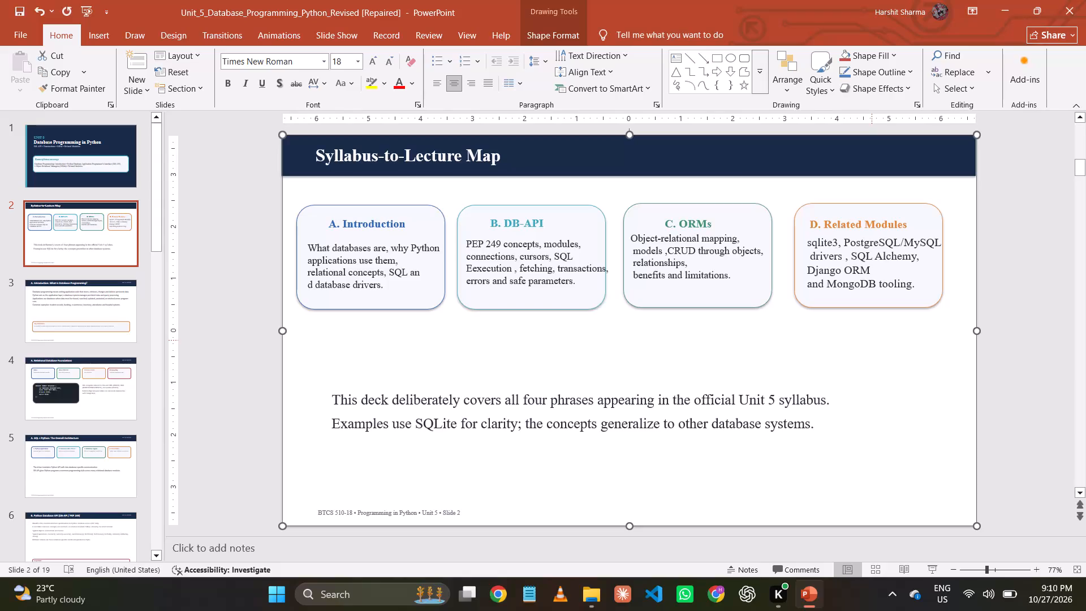
# Deselect everything on slide 2 and save the presentation.
pyautogui.click(573, 431)
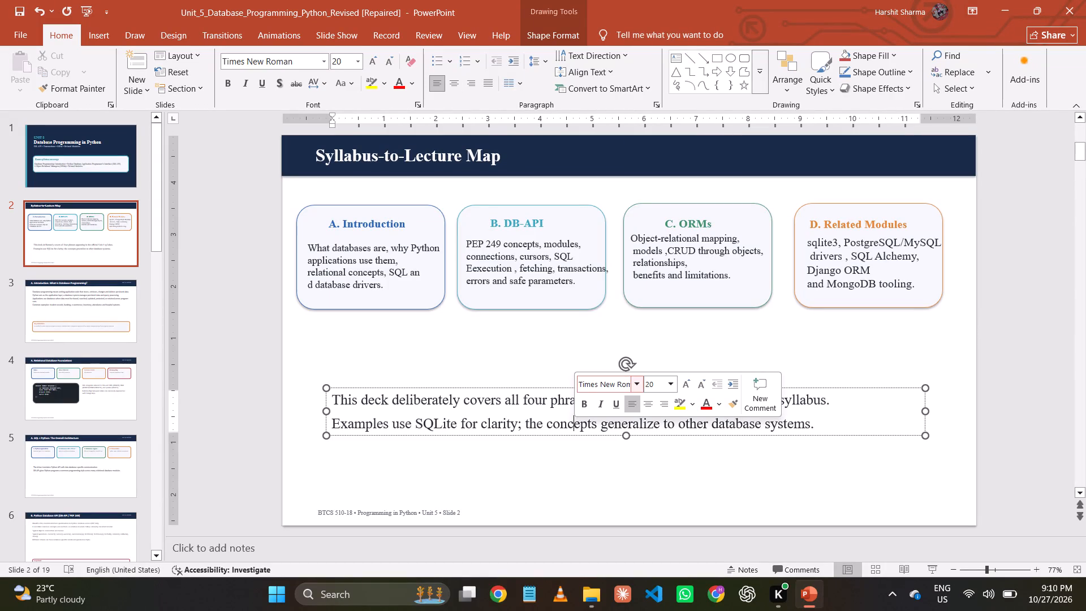
pyautogui.click(536, 385)
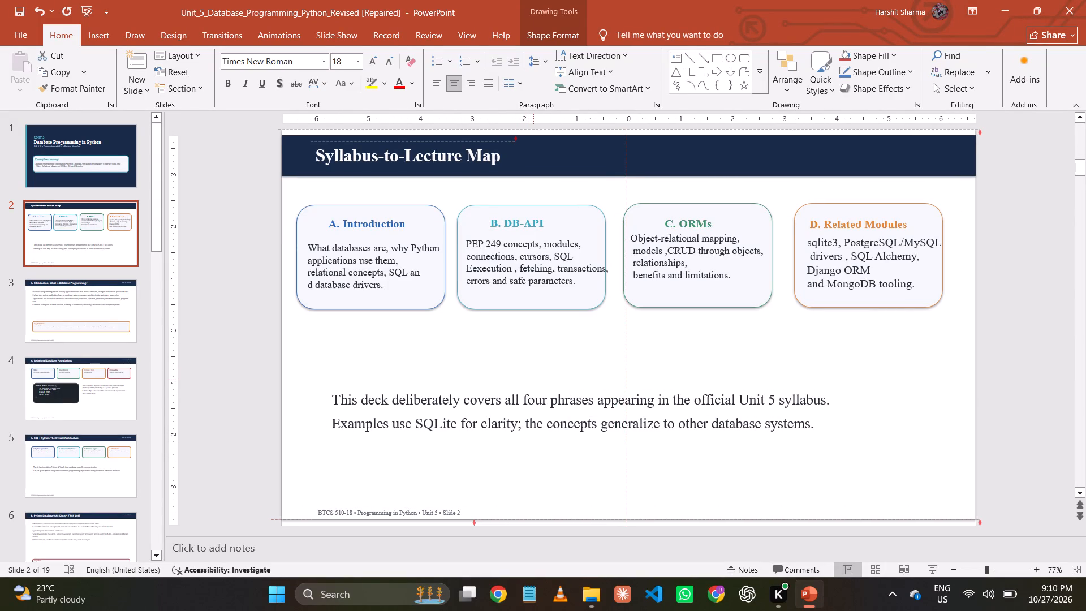
pyautogui.click(262, 326)
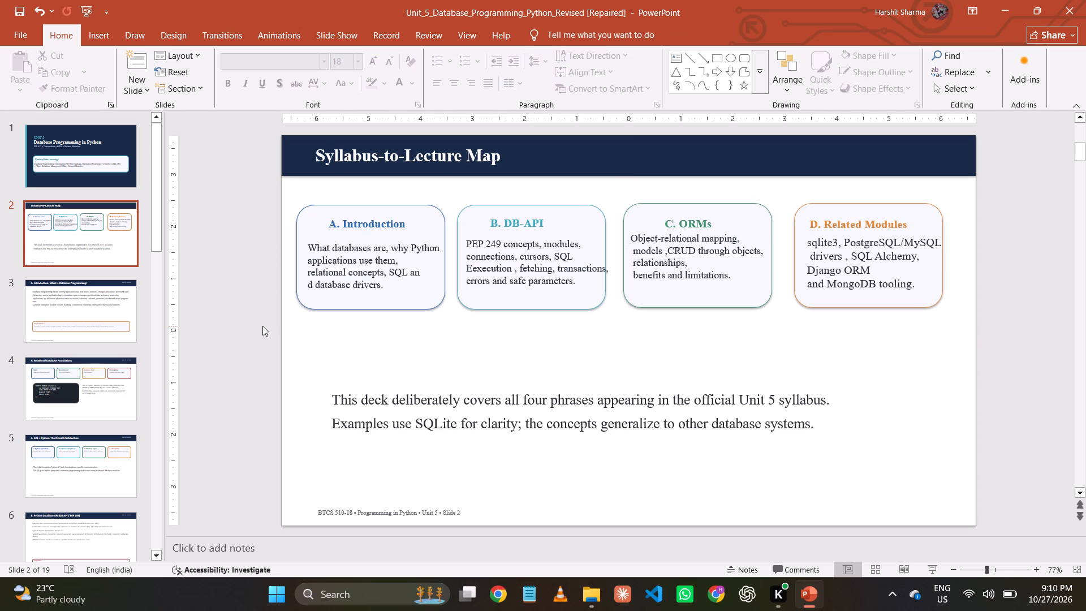
pyautogui.hotkey('ctrl', 's')
# Change all of slide 3's body text to Times New Roman.
pyautogui.click(70, 294)
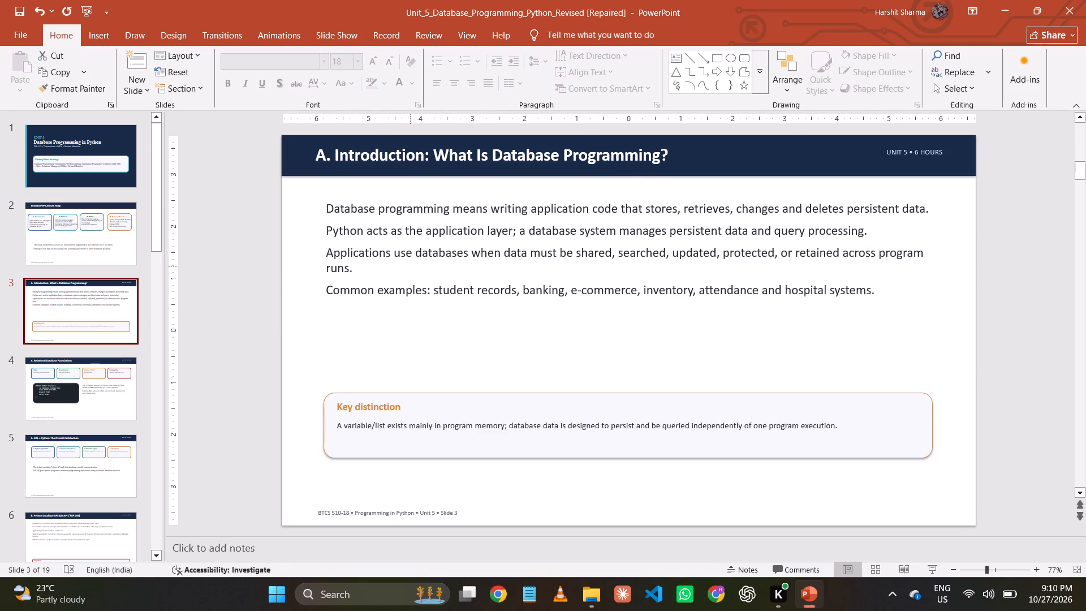
pyautogui.click(414, 254)
pyautogui.hotkey('ctrl', 'a')
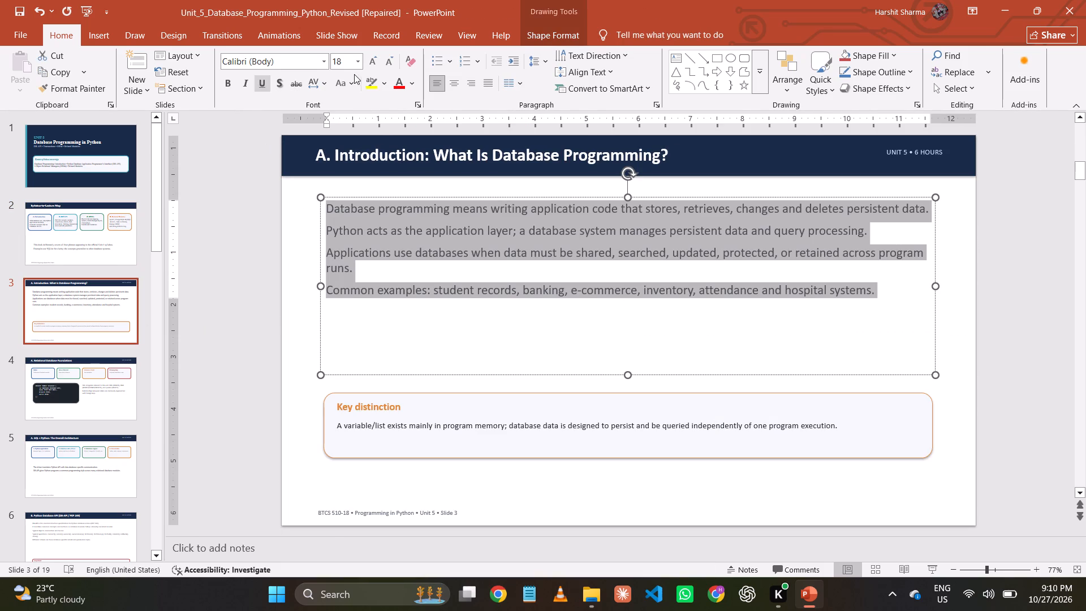
pyautogui.click(324, 64)
pyautogui.click(329, 143)
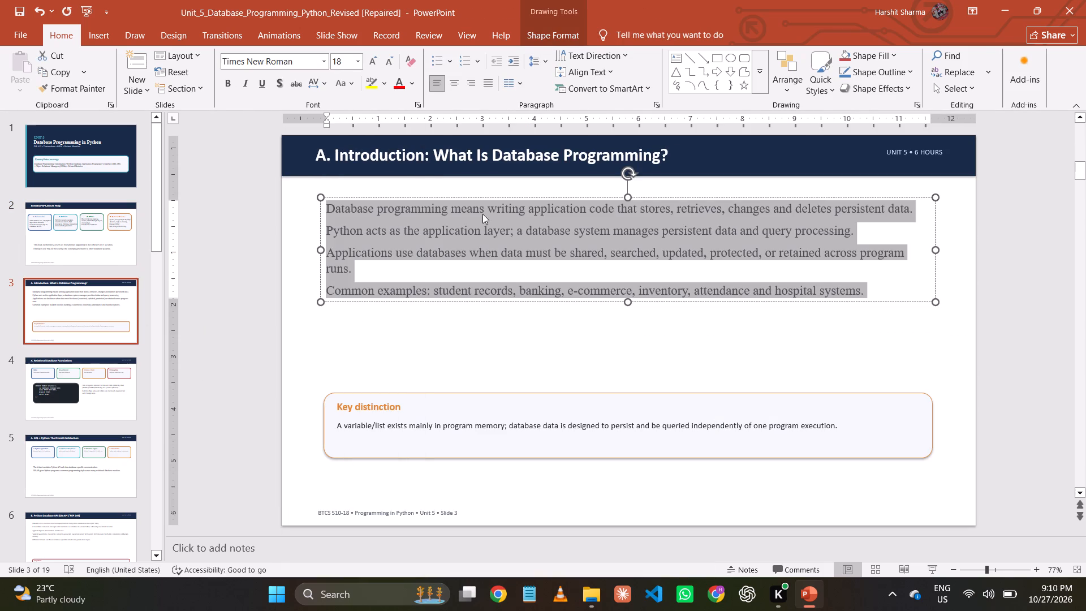
# Change slide 3's title, "A. Introduction: What Is Database Programming?", to Times New Roman.
pyautogui.click(484, 163)
pyautogui.hotkey('ctrl', 'a')
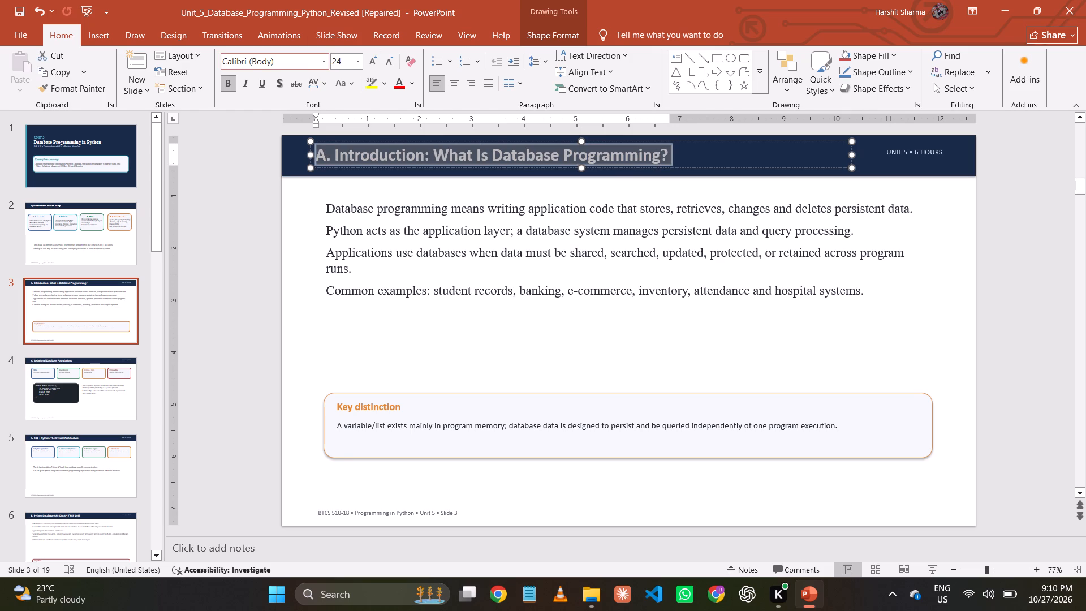
pyautogui.click(322, 63)
pyautogui.click(318, 143)
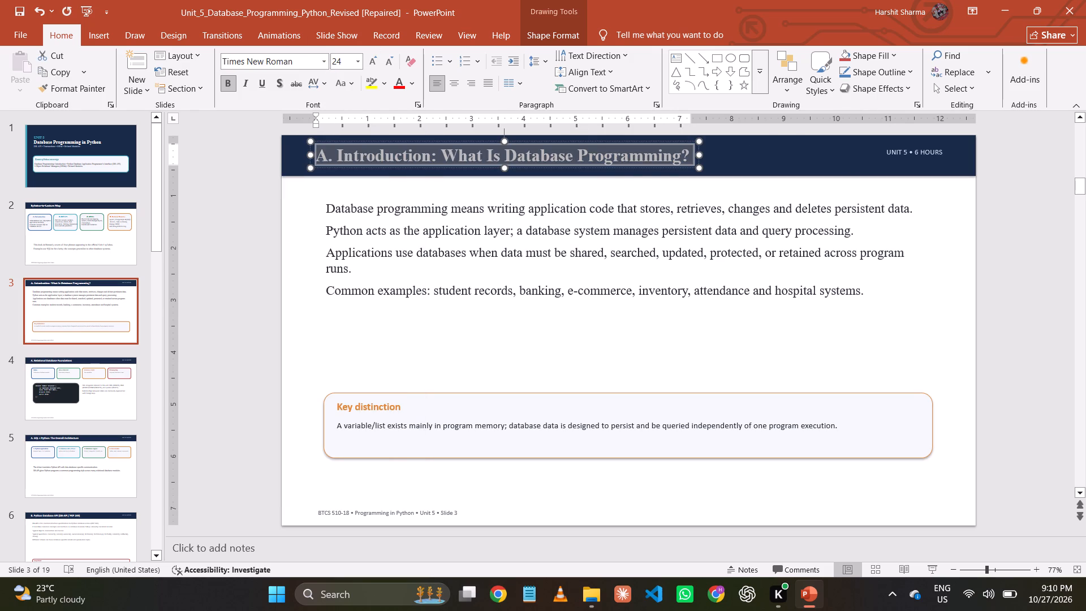
# Set the Key distinction description on slide 3 to Times New Roman at size 16.
pyautogui.click(593, 291)
pyautogui.click(590, 394)
pyautogui.click(572, 427)
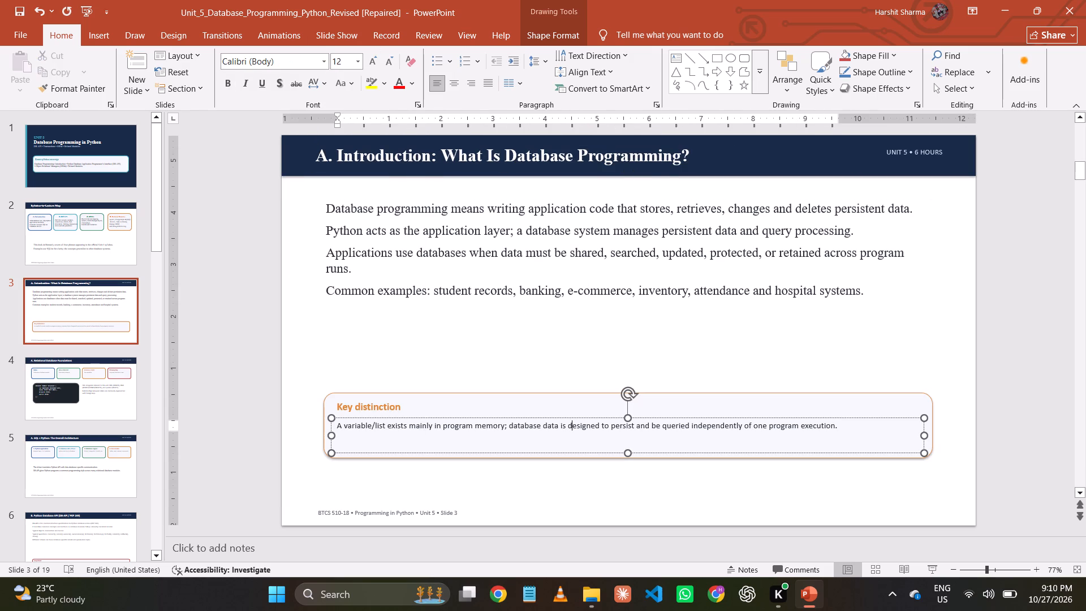
pyautogui.hotkey('ctrl', 'a')
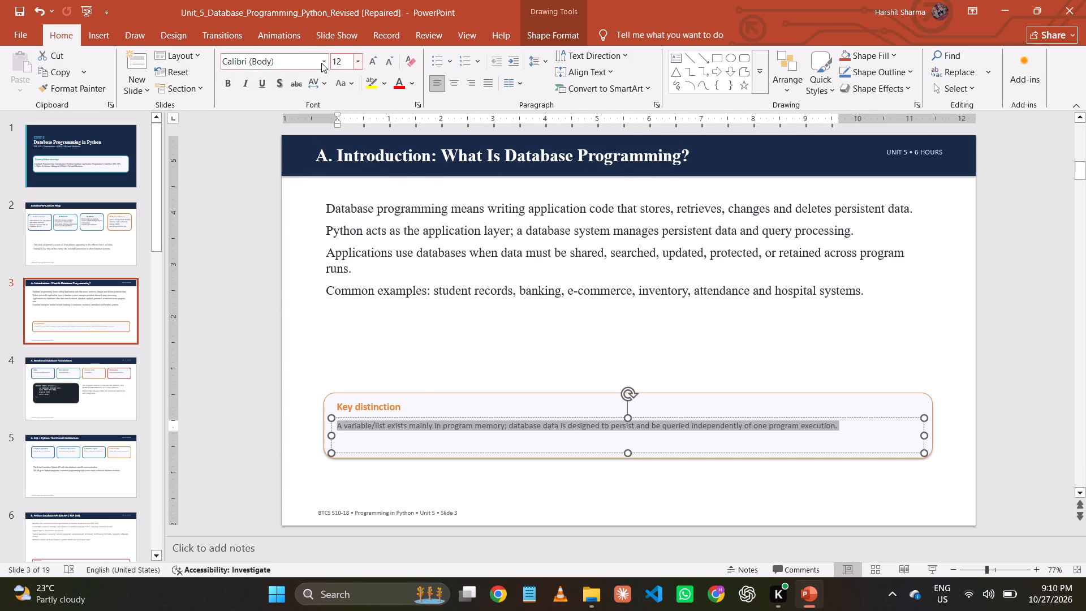
pyautogui.click(321, 63)
pyautogui.click(325, 149)
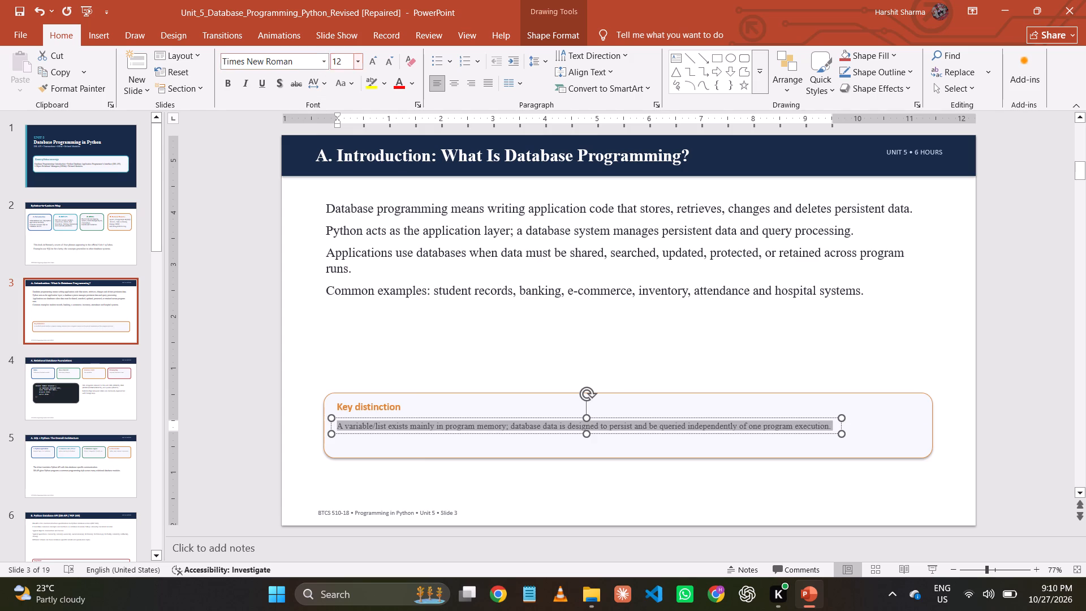
pyautogui.click(370, 63)
pyautogui.click(372, 63)
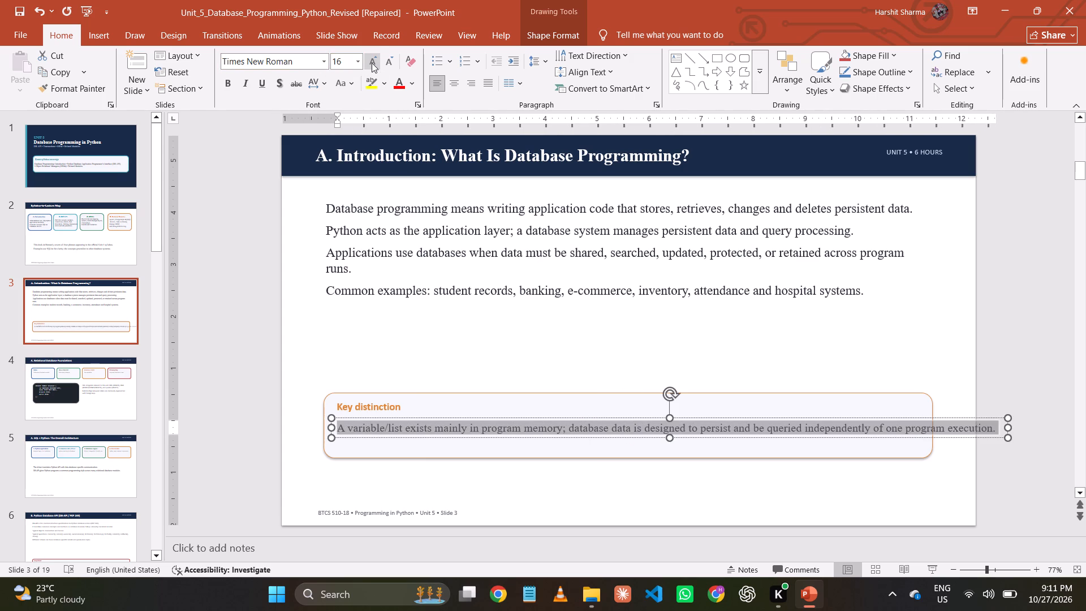
# Break the Key distinction description onto a second line before "program execution." and save the presentation.
pyautogui.click(905, 427)
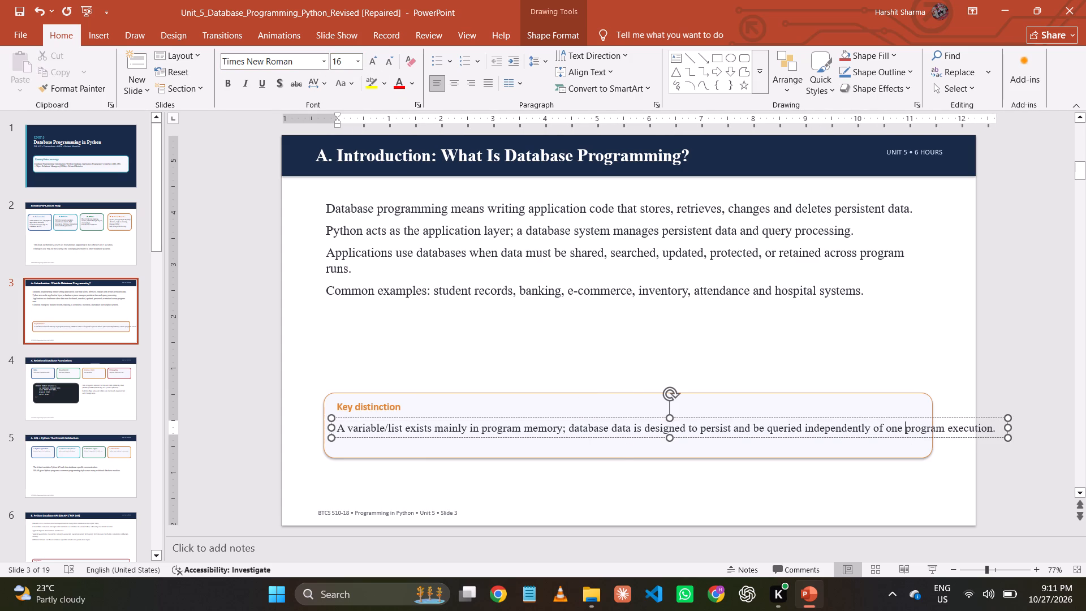
pyautogui.press('Return')
pyautogui.hotkey('ctrl', 's')
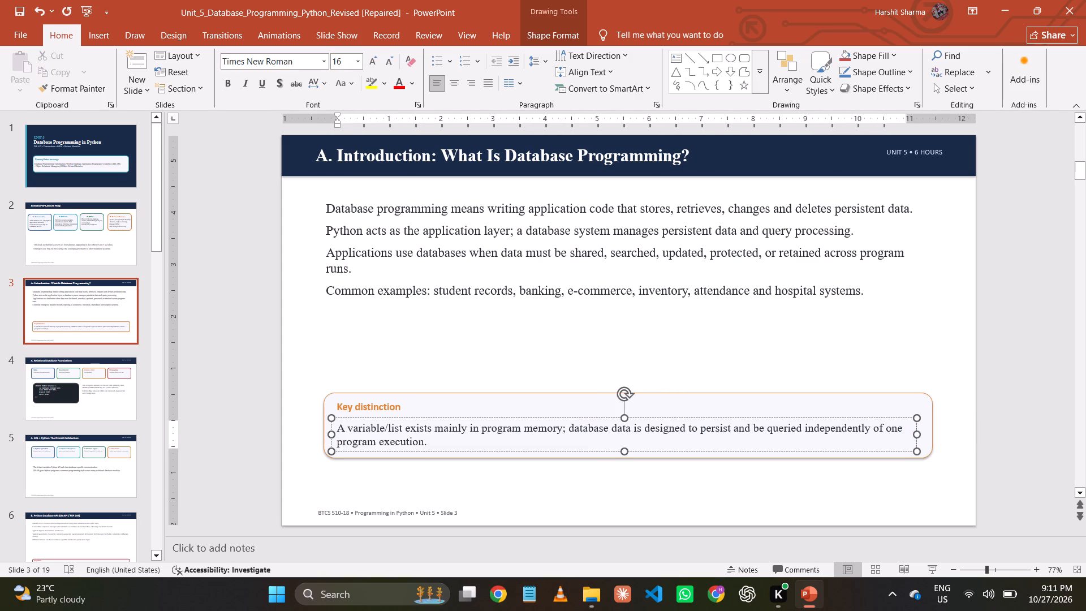
# Set slide 3's "Key distinction" heading to Times New Roman at size 16, deselect everything and save the presentation.
pyautogui.click(376, 405)
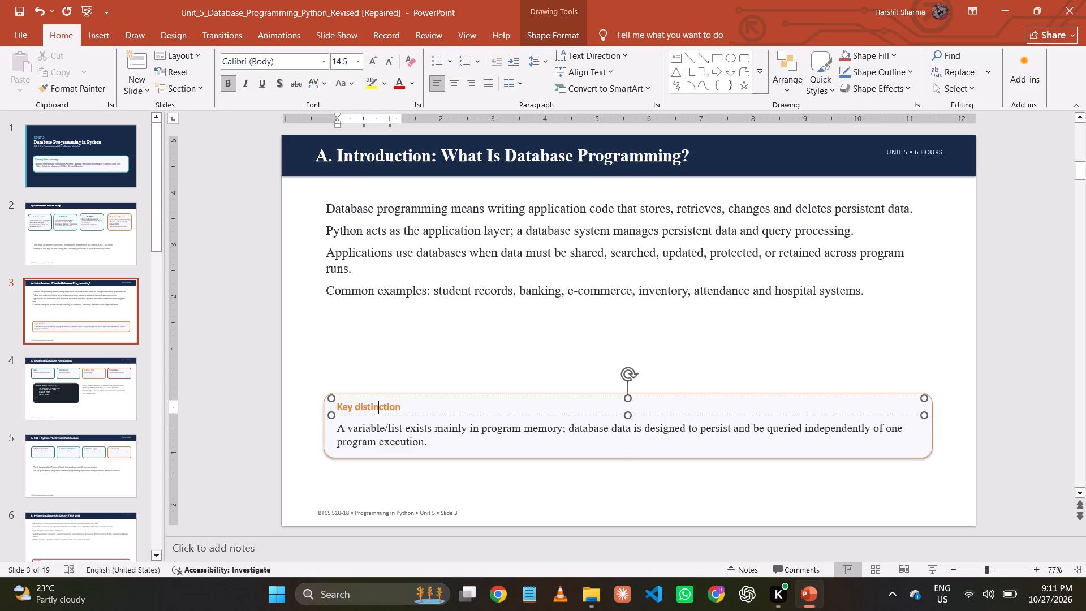
pyautogui.hotkey('ctrl', 'a')
pyautogui.click(379, 63)
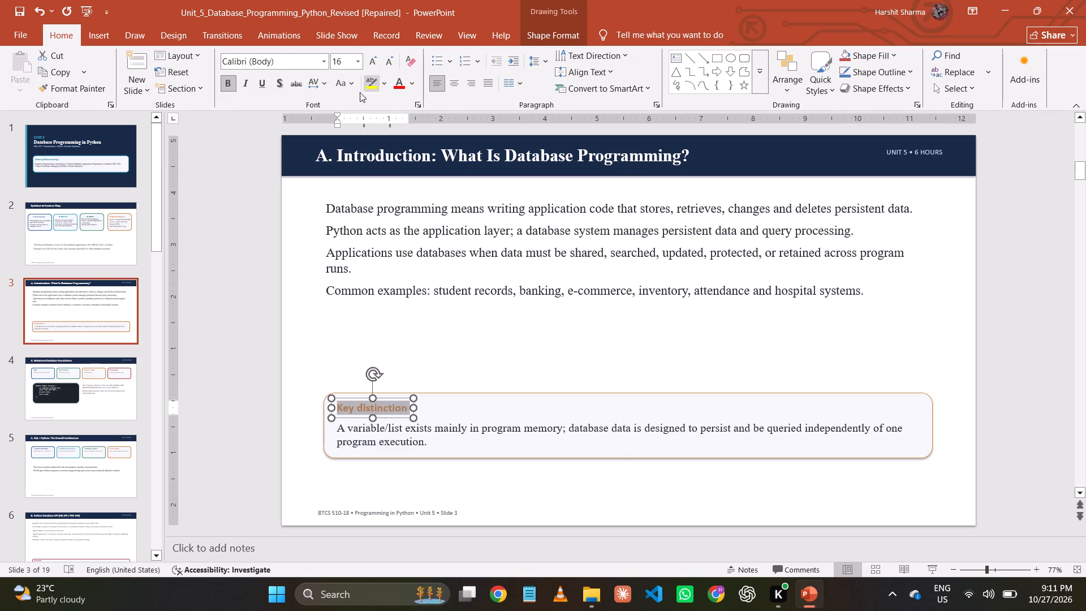
pyautogui.click(322, 62)
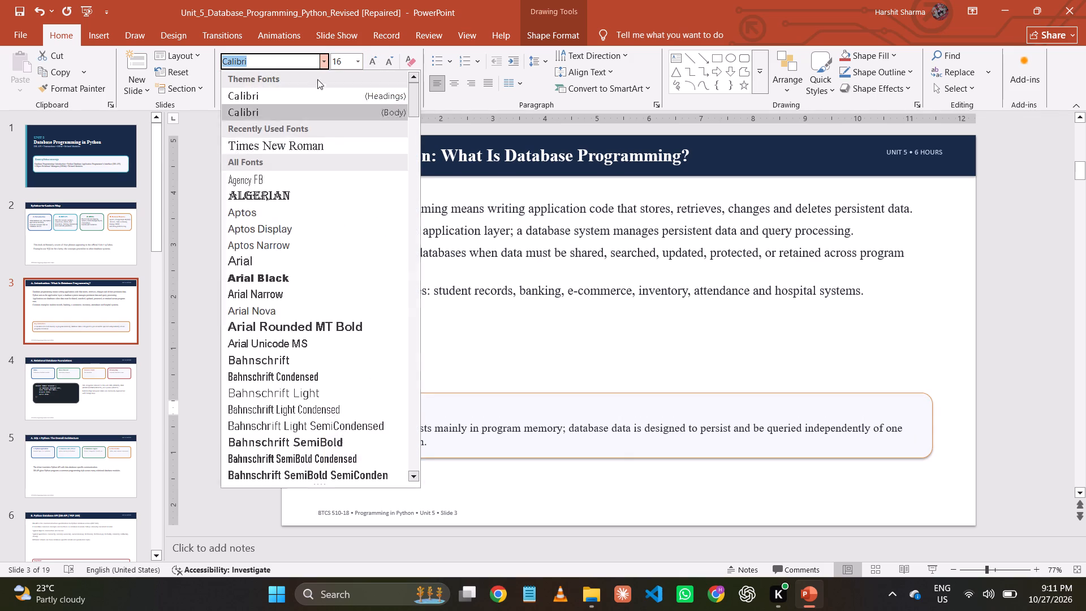
pyautogui.click(309, 141)
pyautogui.click(377, 334)
pyautogui.hotkey('ctrl', 's')
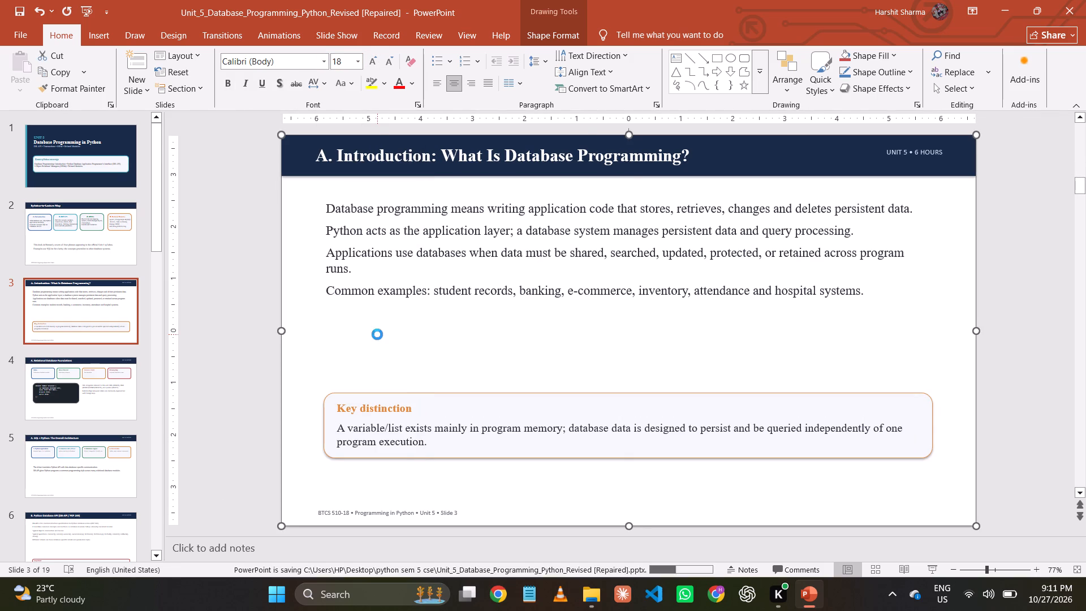
pyautogui.click(417, 269)
pyautogui.click(372, 165)
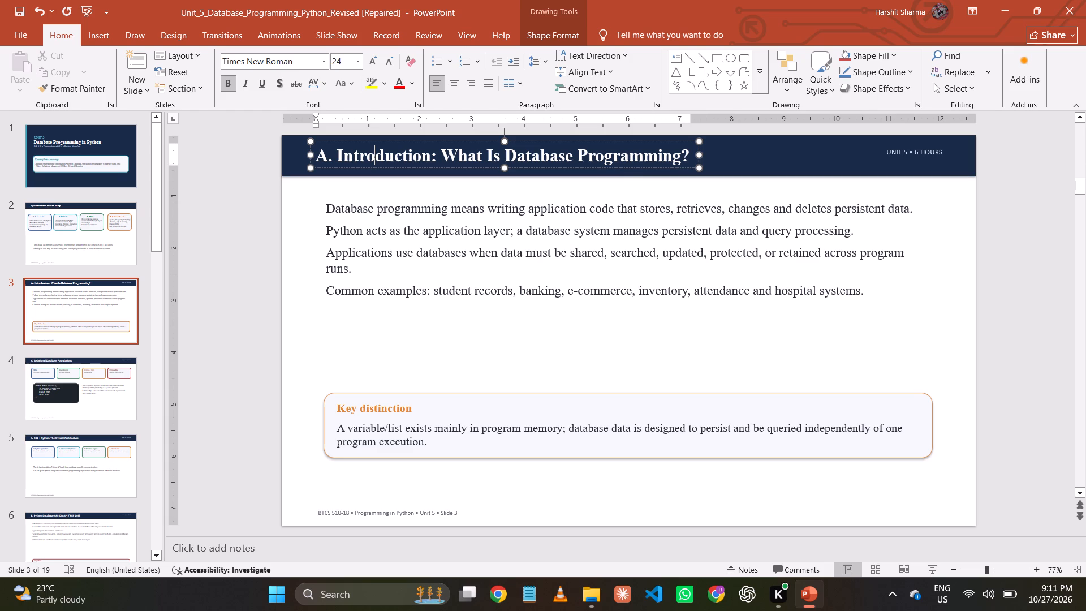
pyautogui.click(234, 264)
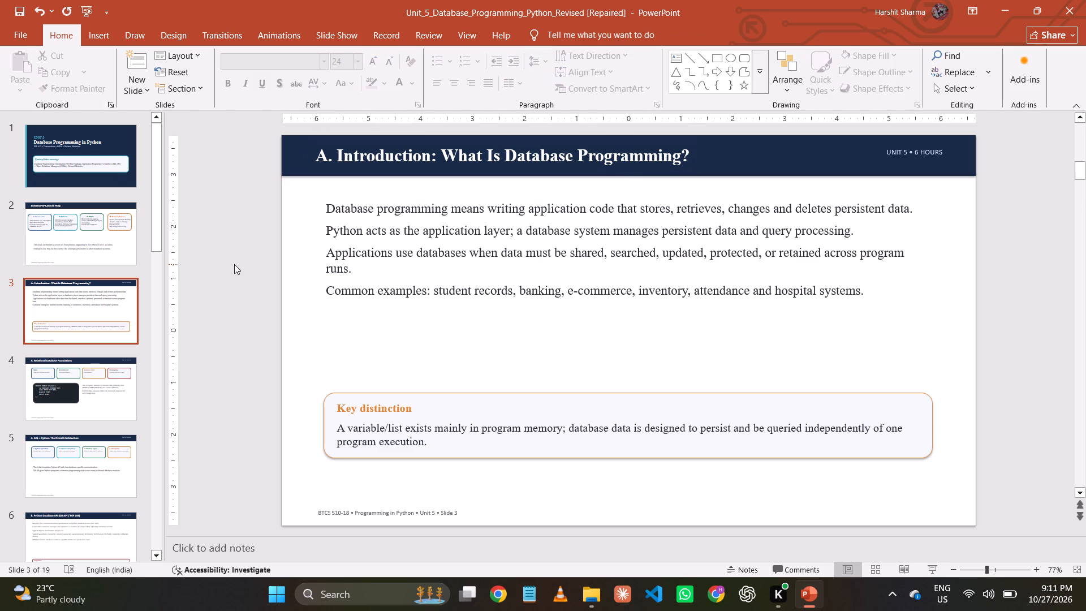
pyautogui.hotkey('ctrl', 's')
# Change all text on slide 4, "A. Relational Database Foundations", to Times New Roman and enlarge it by two size increments.
pyautogui.click(85, 410)
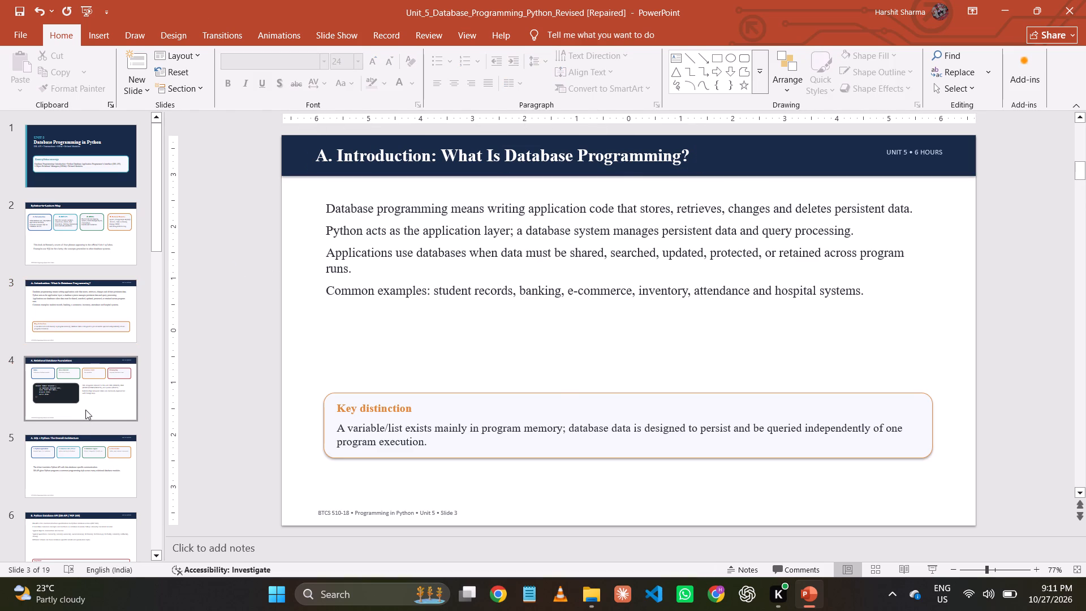
pyautogui.click(84, 327)
pyautogui.click(99, 372)
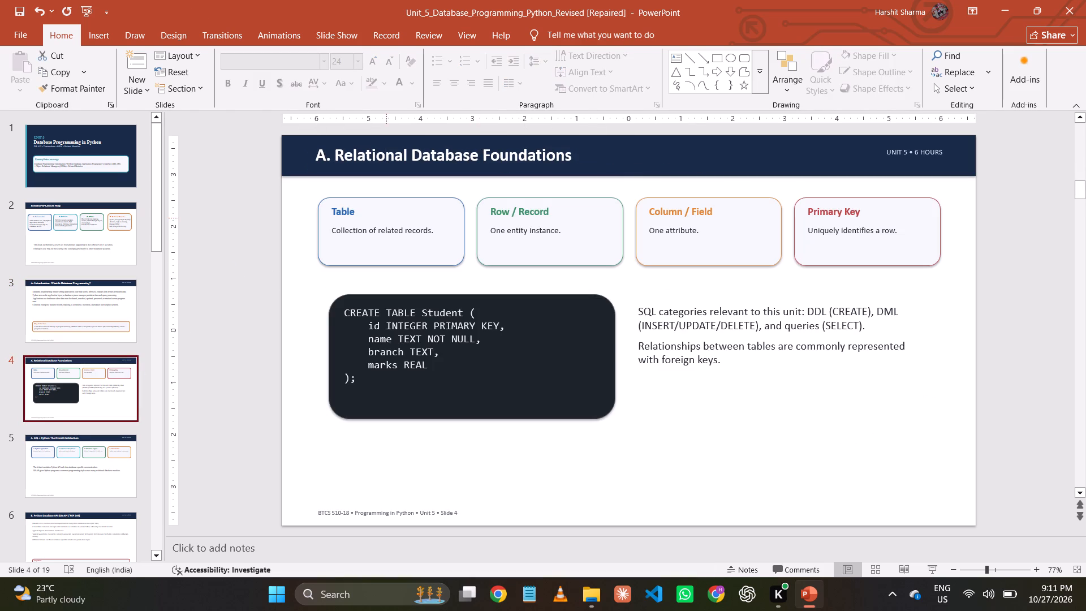
pyautogui.hotkey('ctrl', 'a')
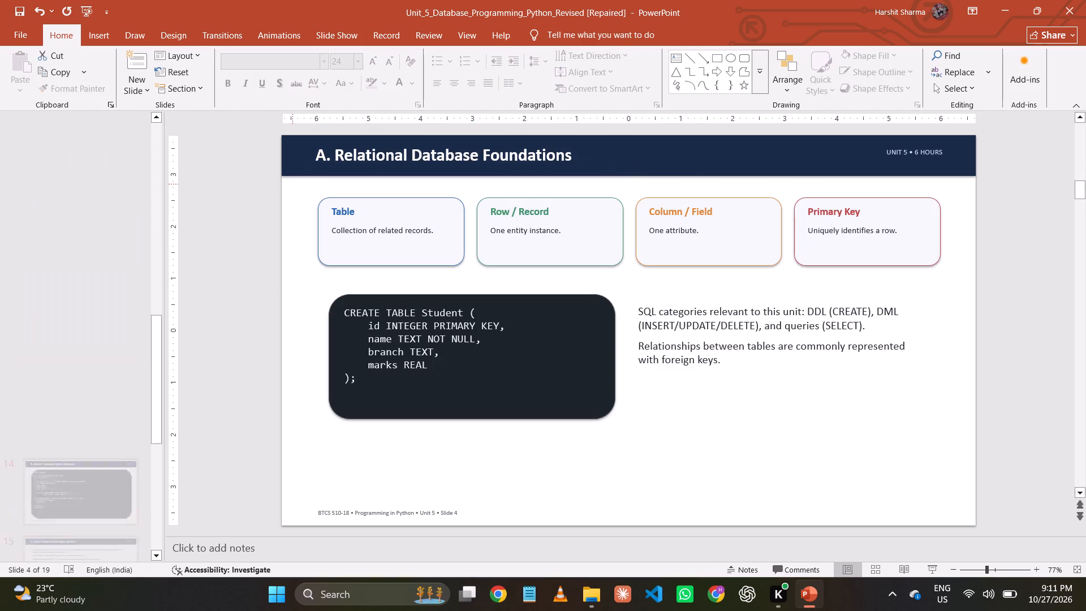
pyautogui.click(270, 206)
pyautogui.click(309, 198)
pyautogui.hotkey('ctrl', 'a')
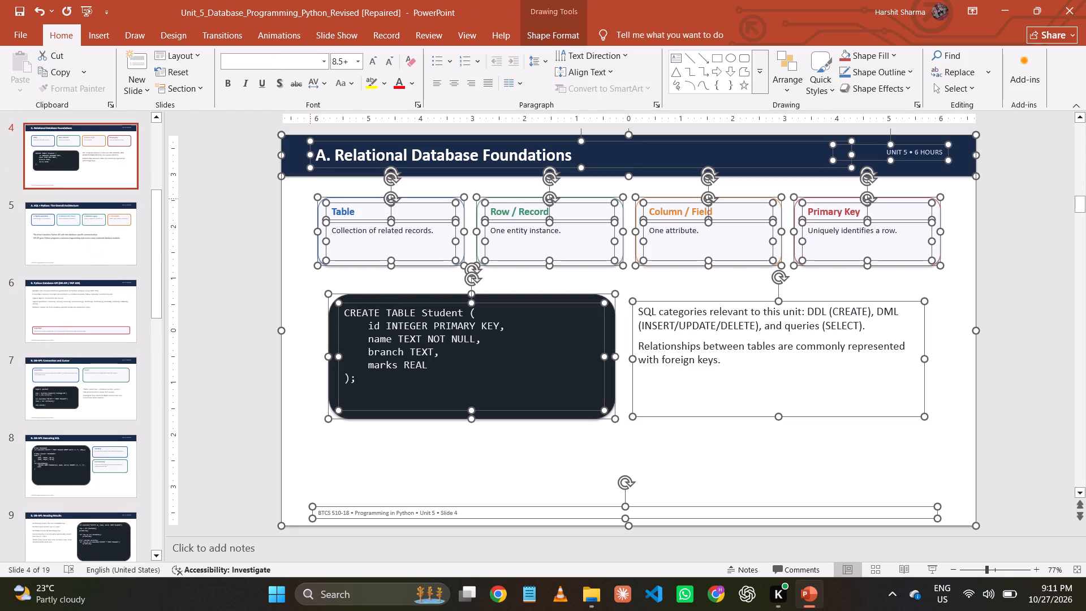
pyautogui.click(320, 61)
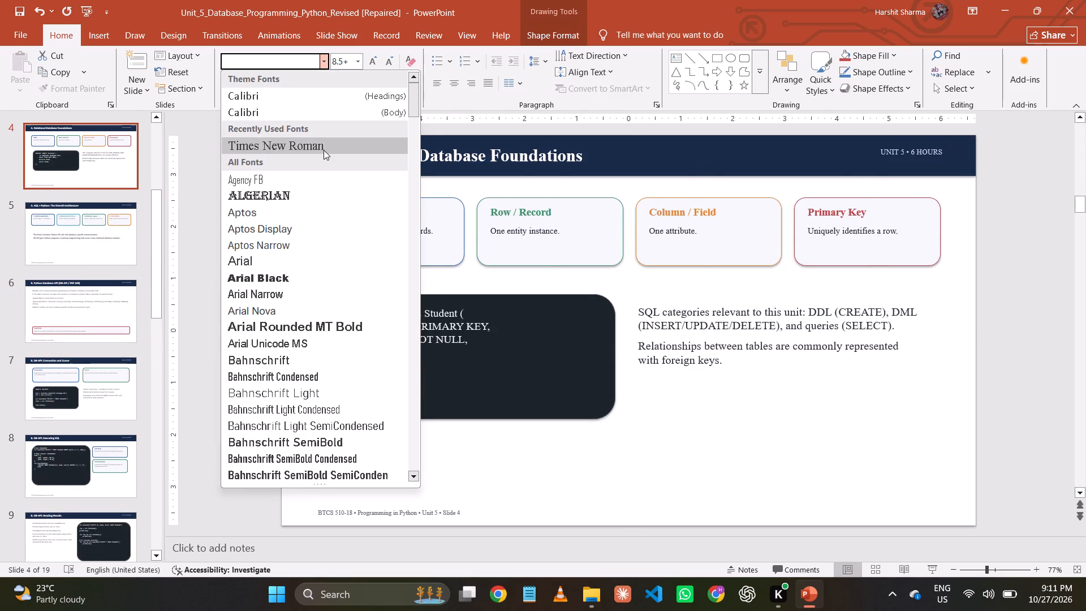
pyautogui.click(324, 150)
pyautogui.click(367, 62)
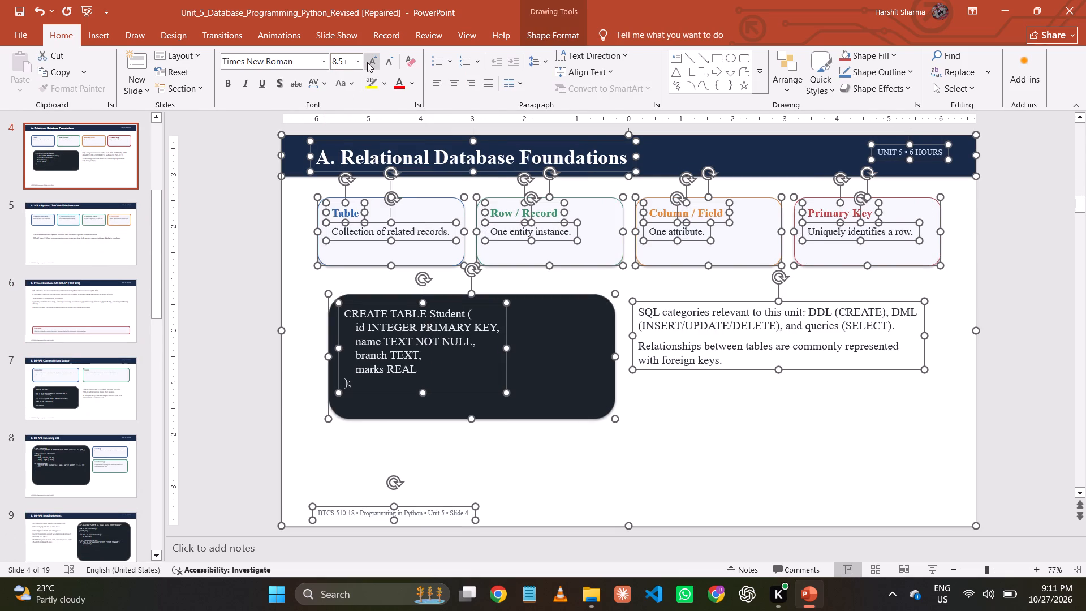
pyautogui.click(367, 62)
pyautogui.click(253, 245)
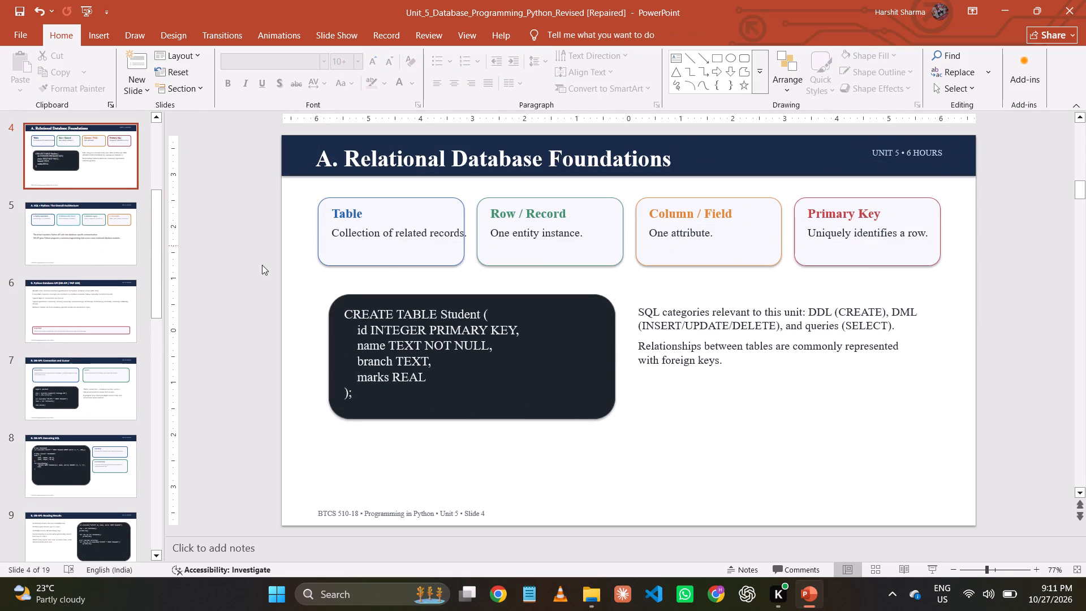
# Delete the "UNIT 5 • 6 HOURS" label from slide 4's title bar.
pyautogui.click(897, 149)
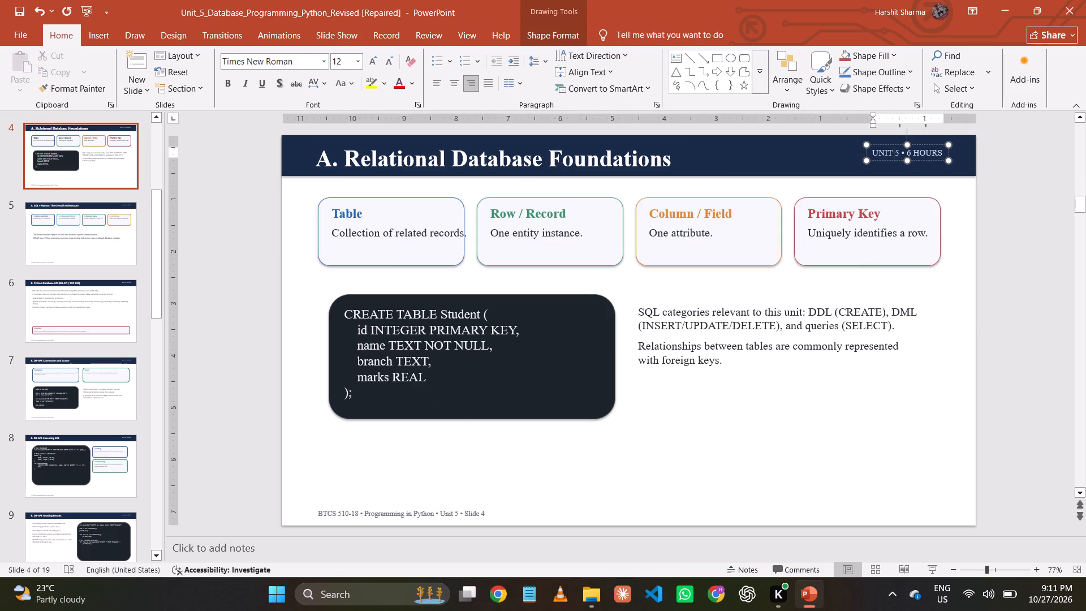
pyautogui.click(892, 146)
pyautogui.press('Delete')
# Delete the "UNIT 5 • 6 HOURS" label from the title bar of slide 6, "B. Python Database API".
pyautogui.click(101, 298)
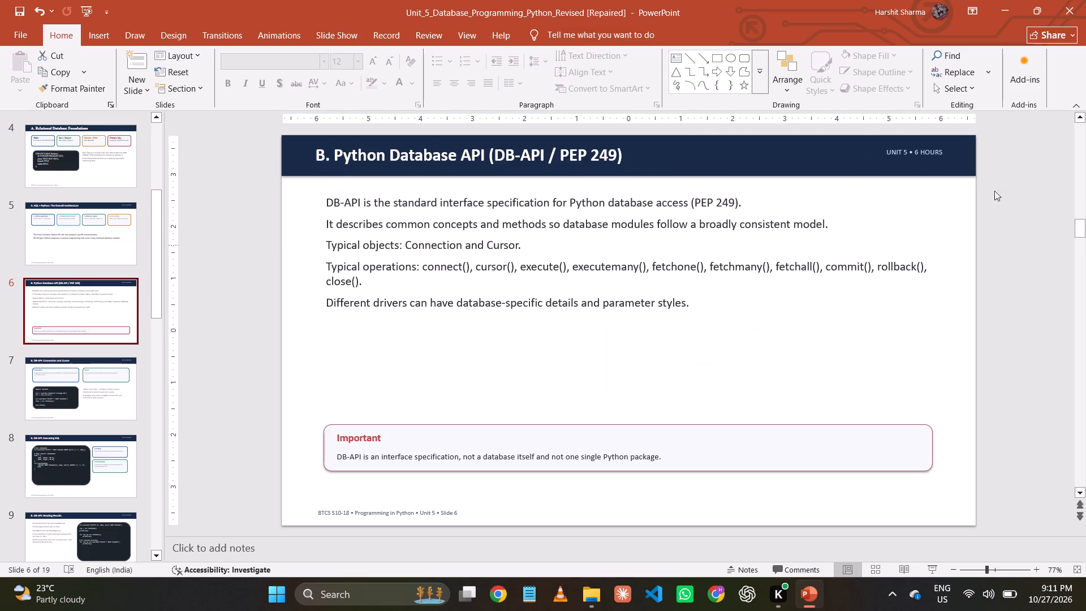
pyautogui.click(906, 159)
pyautogui.click(907, 148)
pyautogui.click(907, 146)
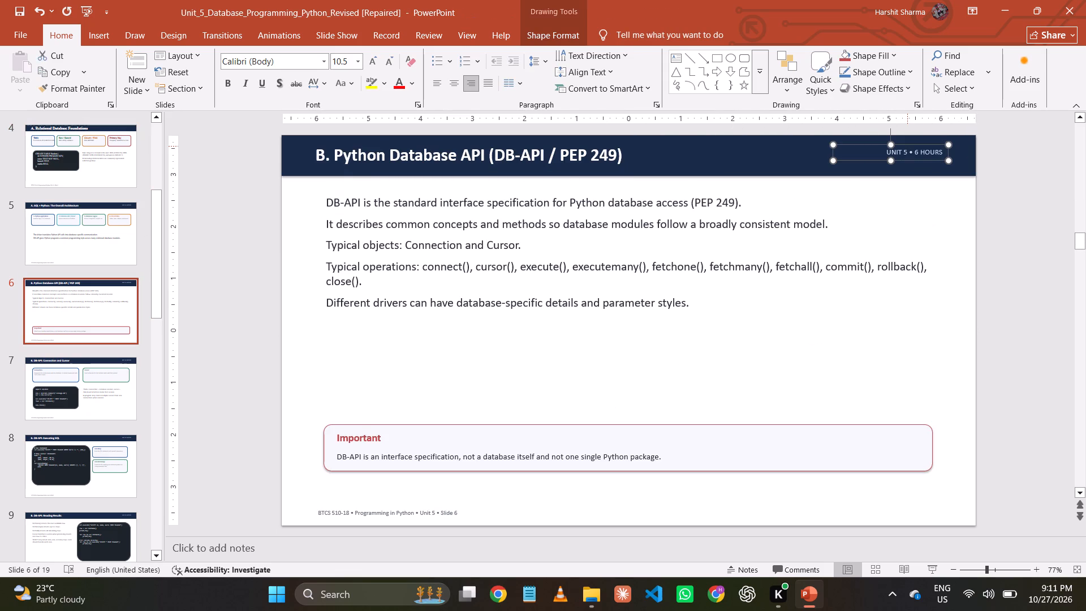
pyautogui.click(908, 145)
pyautogui.press('Delete')
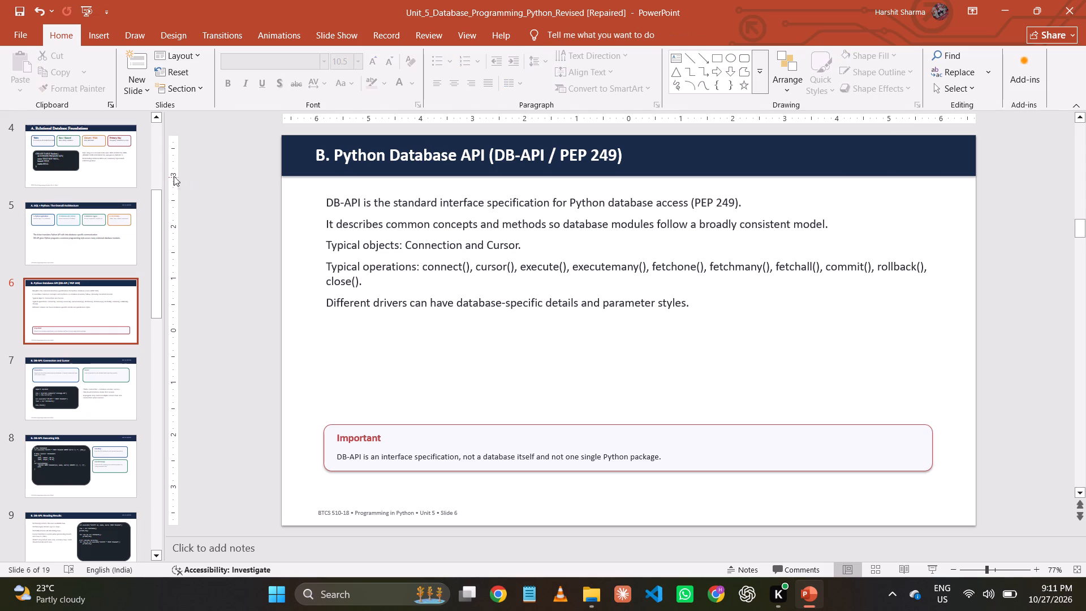
# Delete the "UNIT 5 • 6 HOURS" label from the title bar of slide 5, "A. SQL + Python: The Overall Architecture".
pyautogui.moveTo(101, 213); pyautogui.dragTo(112, 212)
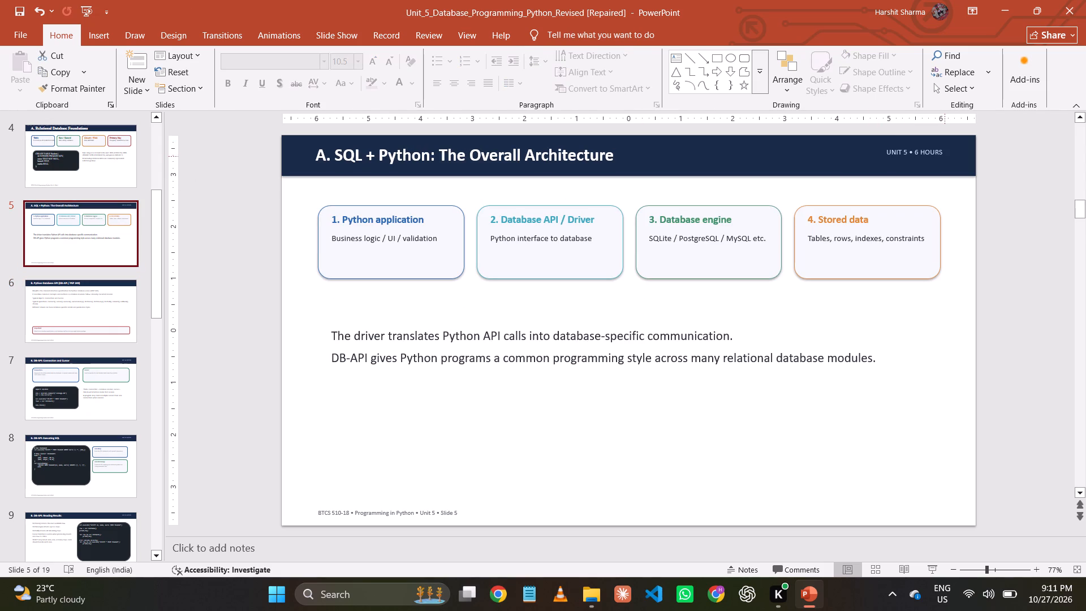
pyautogui.click(900, 147)
pyautogui.click(919, 144)
pyautogui.press('Delete')
# Delete the "UNIT 5 • 6 HOURS" label from the title bar of slide 3, "A. Introduction: What Is Database Programming?".
pyautogui.click(137, 155)
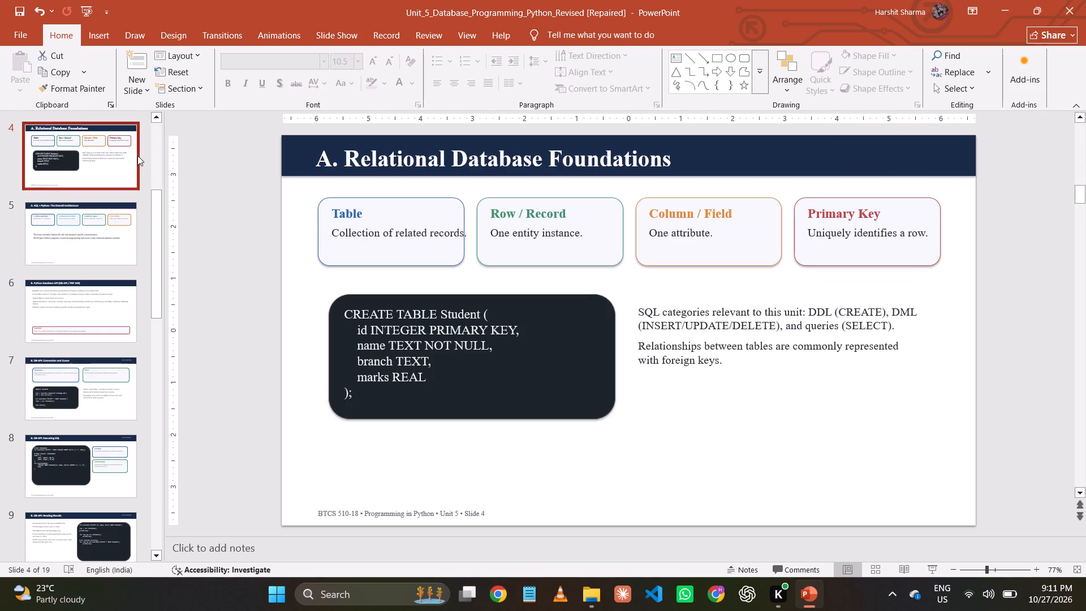
pyautogui.scroll(2, 109, 158)
pyautogui.click(109, 160)
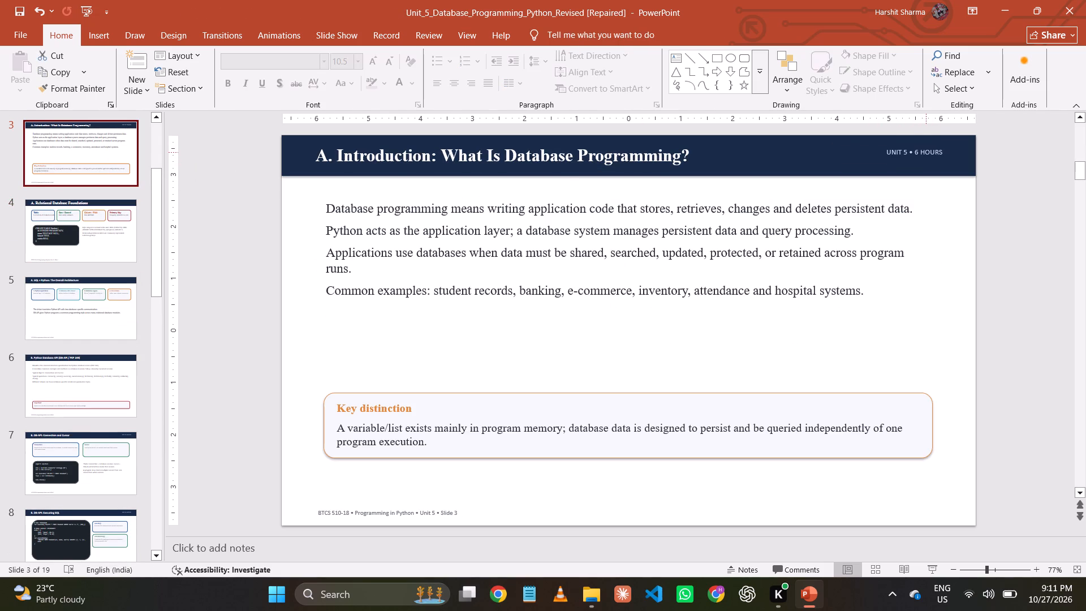
pyautogui.click(925, 152)
pyautogui.click(925, 147)
pyautogui.press('Delete')
# Look through slides 1 to 8 to check their title bars and formatting.
pyautogui.scroll(3, 0, 192)
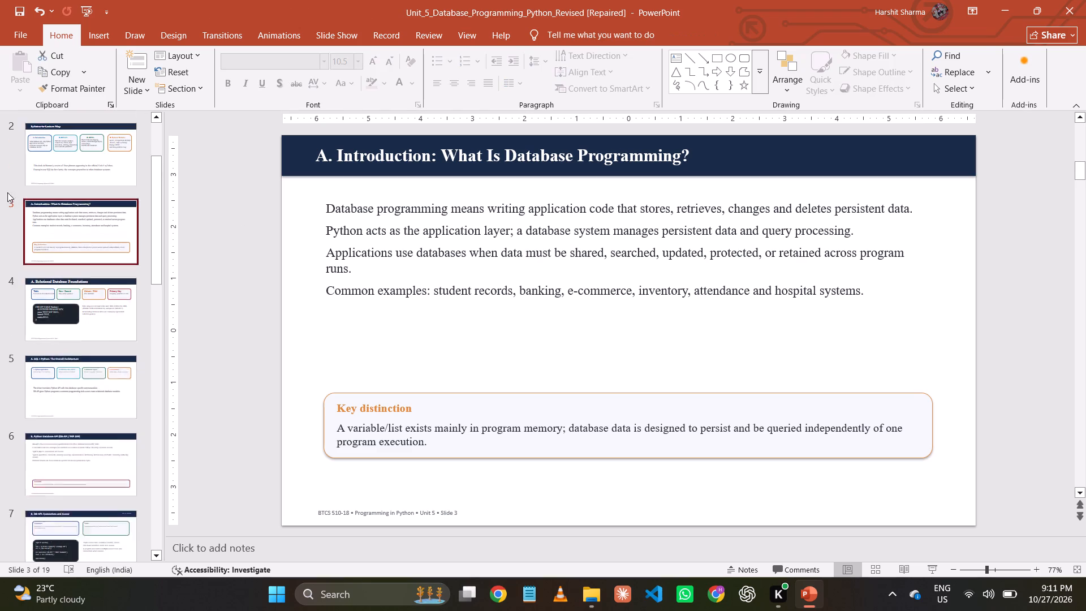
pyautogui.click(74, 188)
pyautogui.scroll(3, 74, 188)
pyautogui.click(84, 177)
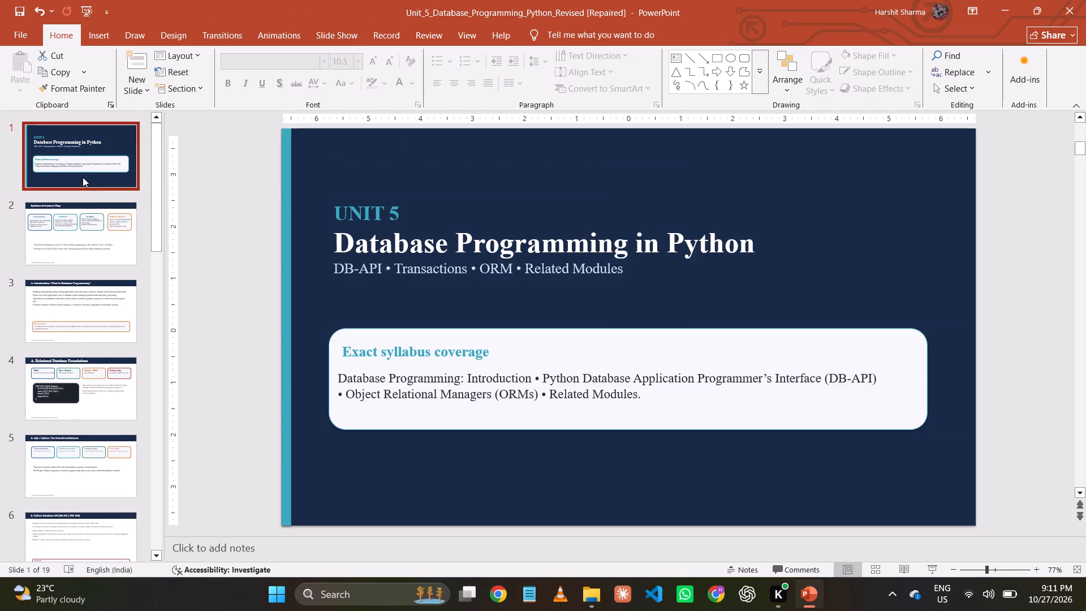
pyautogui.scroll(-6, 83, 178)
pyautogui.click(83, 179)
pyautogui.scroll(-1, 79, 229)
pyautogui.click(79, 230)
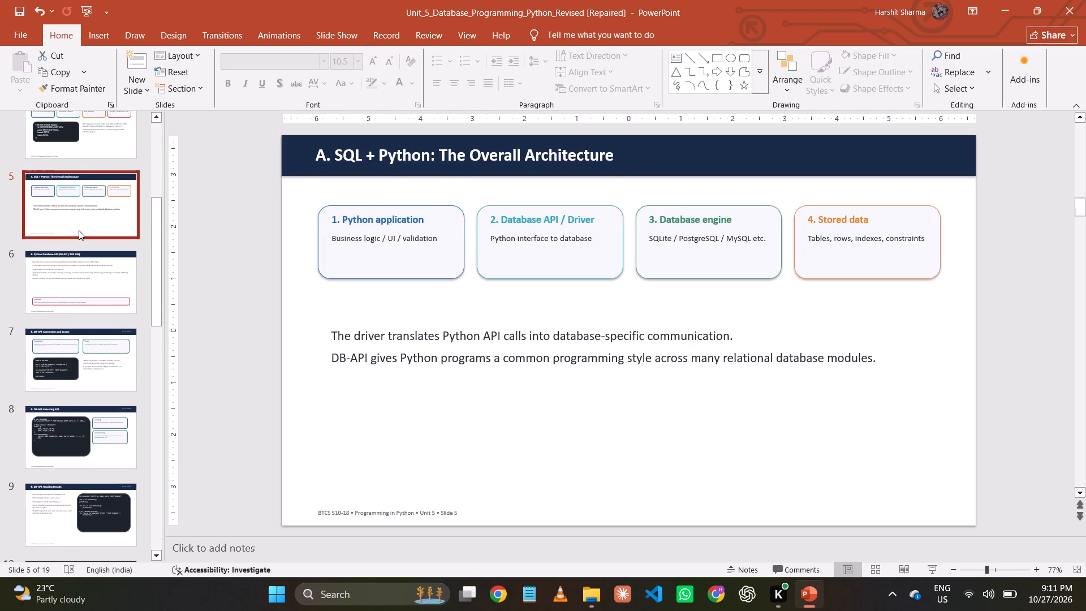
pyautogui.scroll(-1, 79, 230)
pyautogui.click(79, 230)
pyautogui.scroll(-1, 73, 278)
pyautogui.click(77, 301)
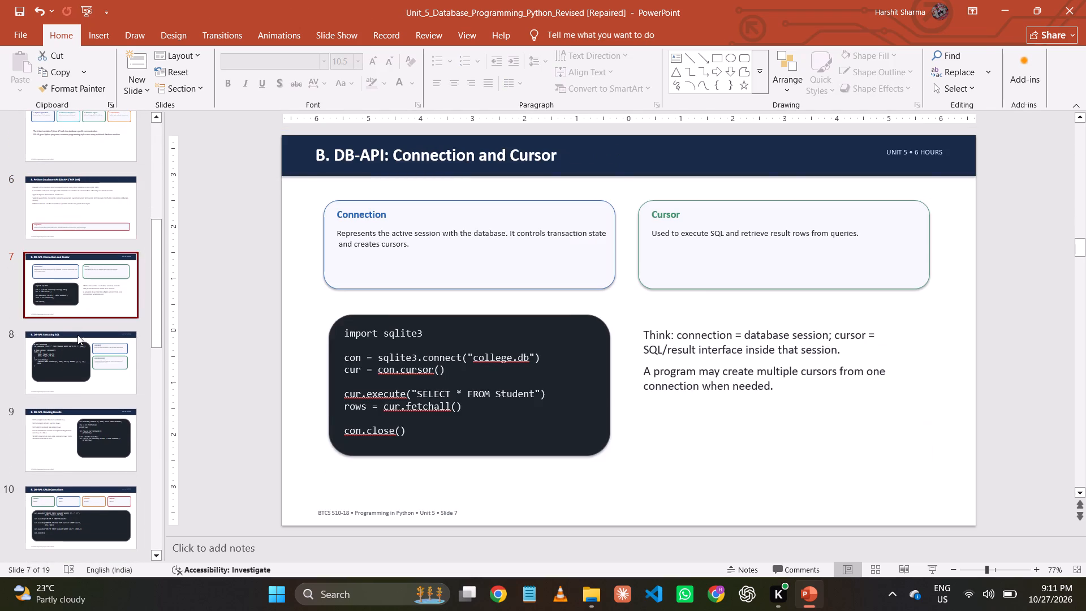
pyautogui.click(82, 348)
pyautogui.click(97, 256)
pyautogui.click(92, 215)
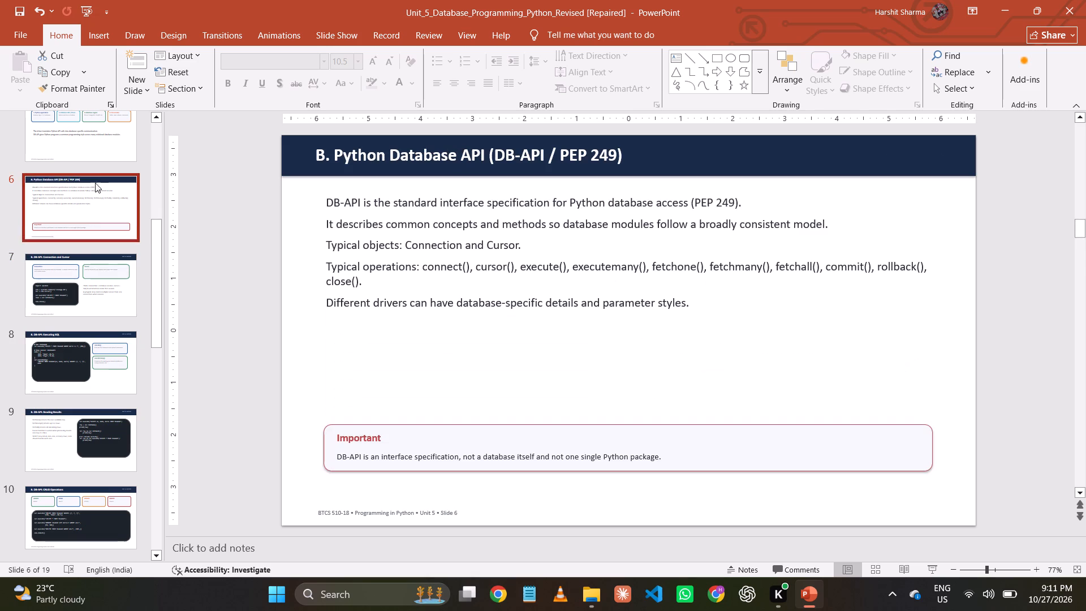
pyautogui.click(98, 174)
pyautogui.scroll(1, 101, 171)
pyautogui.click(101, 171)
pyautogui.scroll(2, 102, 172)
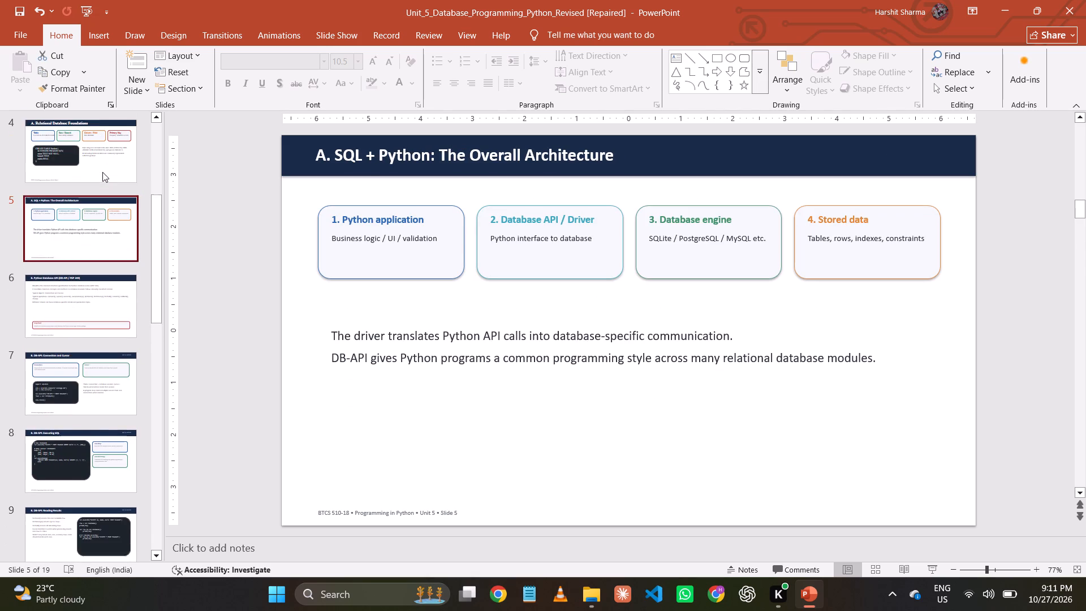
# Return to slide 4 and save the presentation.
pyautogui.click(102, 172)
pyautogui.click(661, 359)
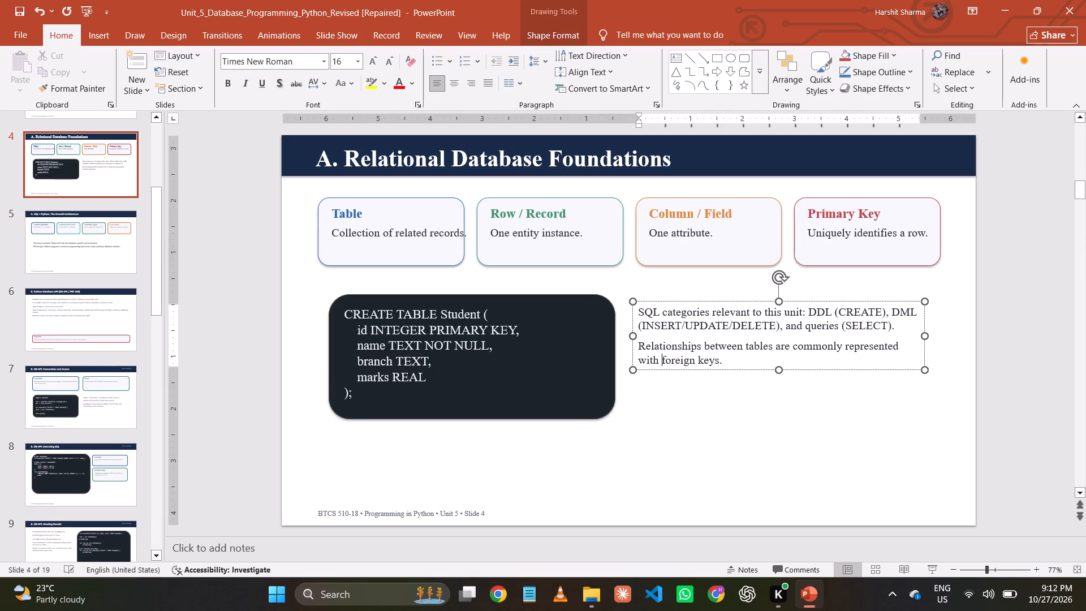
pyautogui.click(713, 506)
pyautogui.hotkey('ctrl', 's')
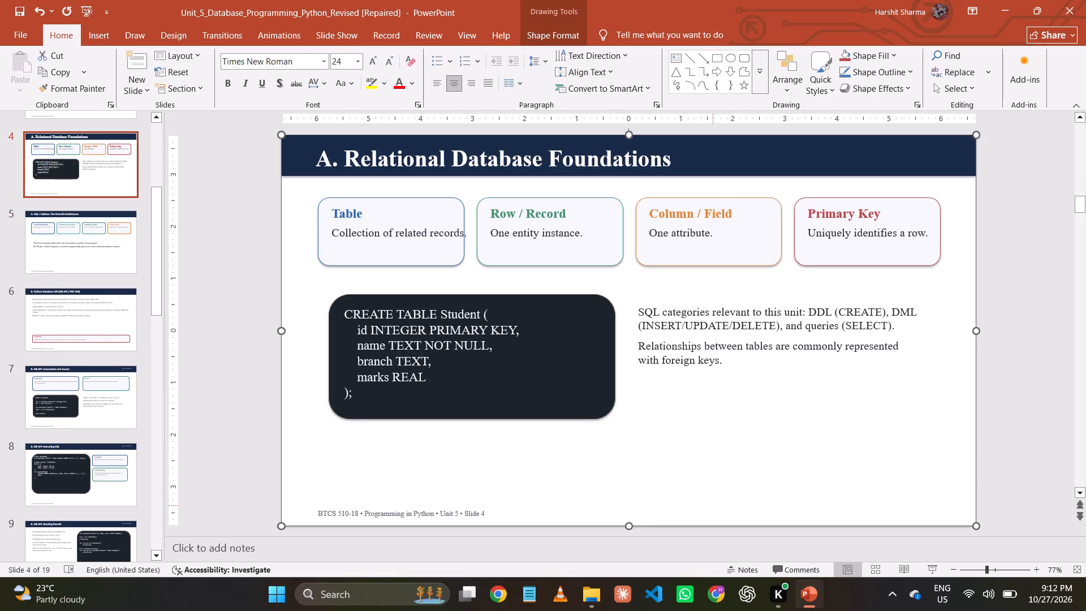
# Move the "Collection of related records." text inside the Table card's borders on slide 4 and save the presentation.
pyautogui.click(432, 230)
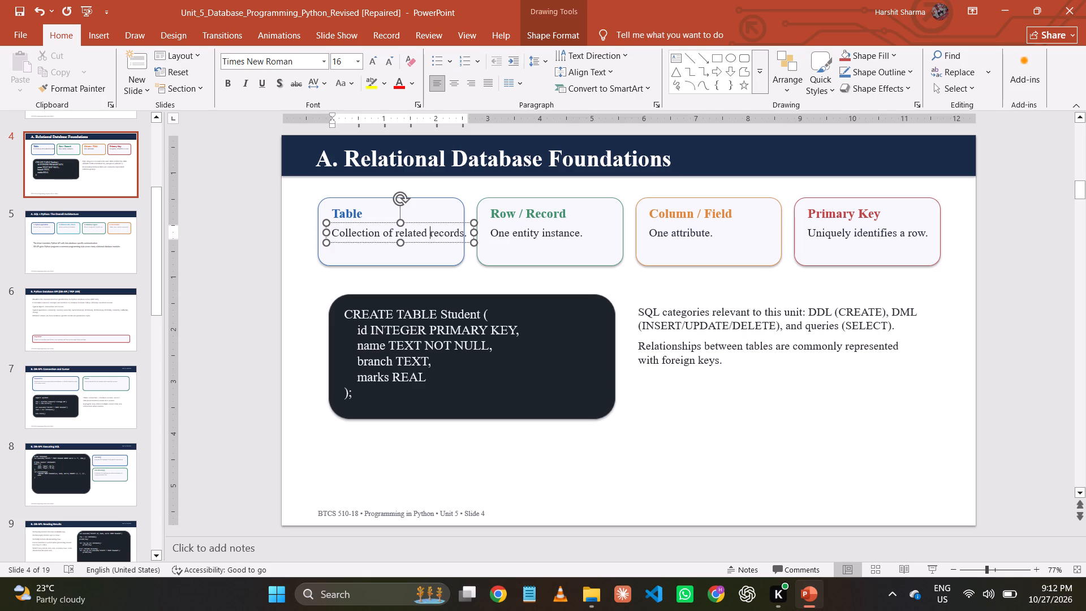
pyautogui.moveTo(423, 222); pyautogui.dragTo(417, 224)
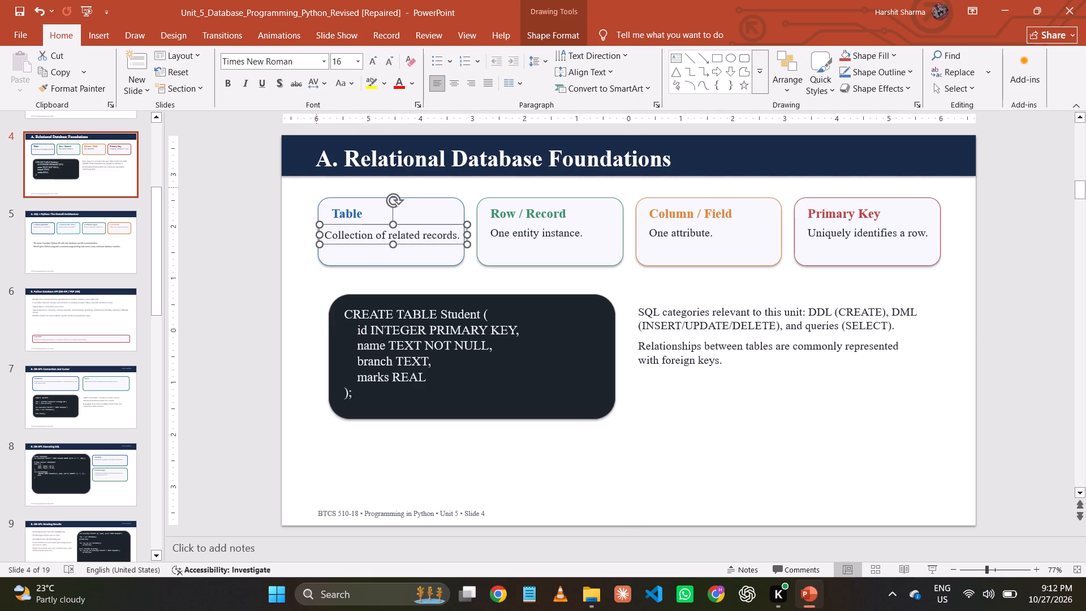
pyautogui.click(314, 187)
pyautogui.hotkey('ctrl', 's')
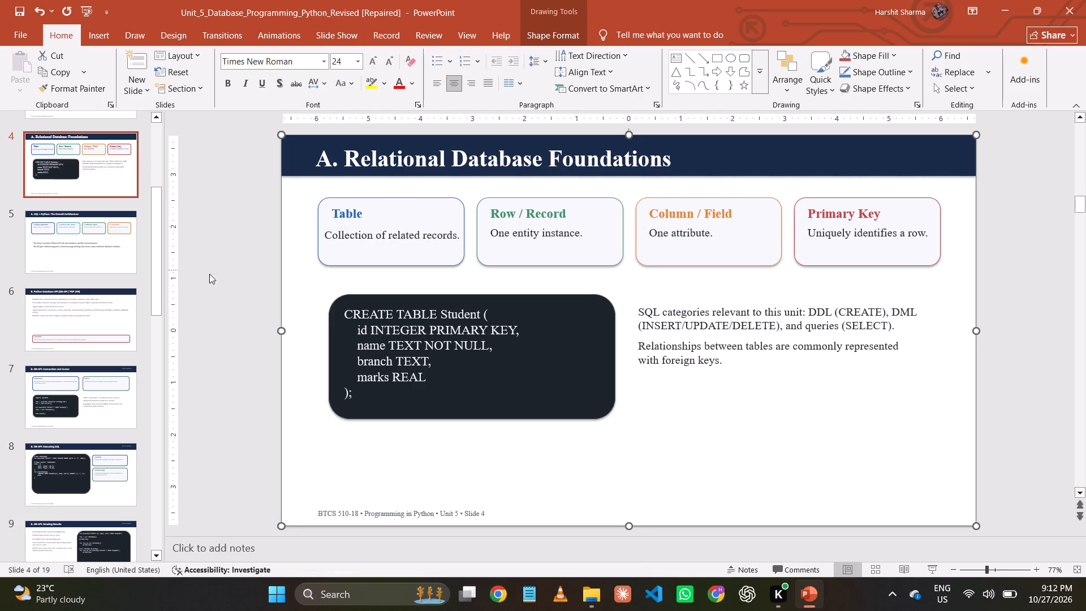
# Change all text on slide 5 to Times New Roman, enlarge it by one size increment, and save.
pyautogui.click(104, 251)
pyautogui.click(87, 175)
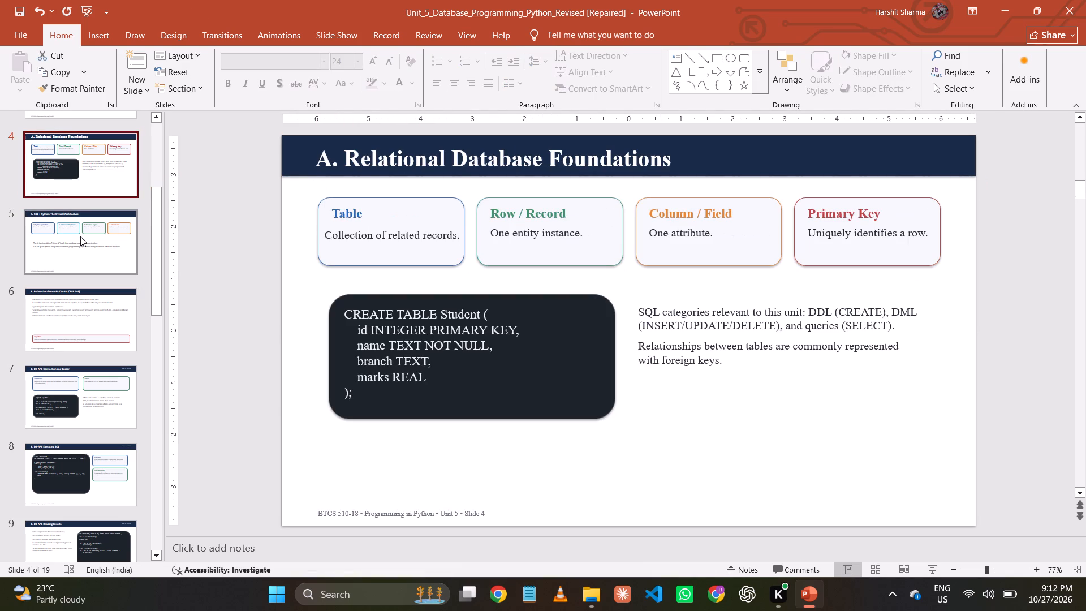
pyautogui.click(80, 238)
pyautogui.click(311, 192)
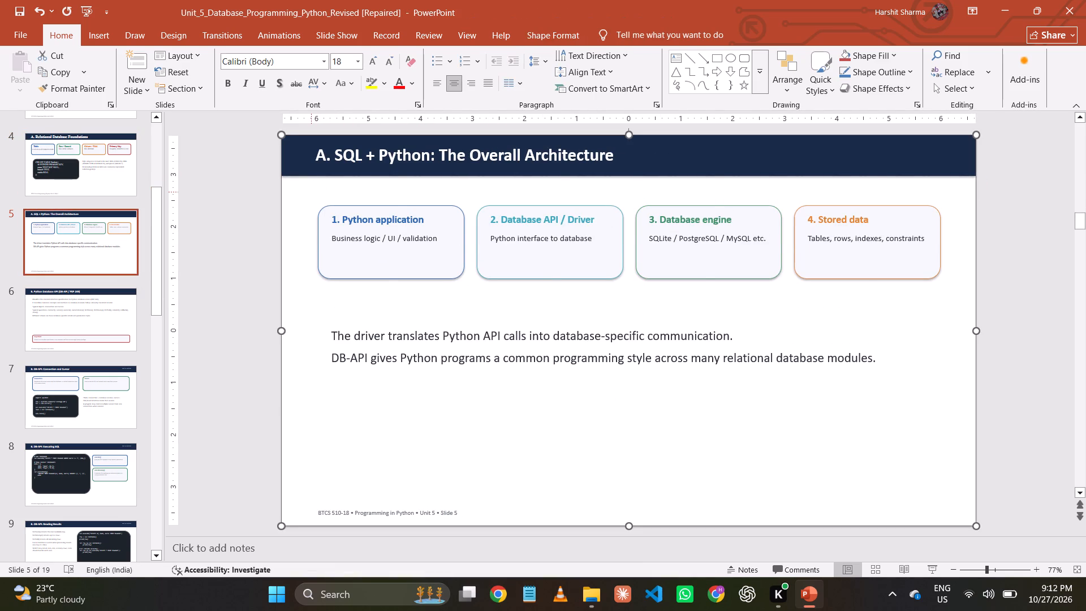
pyautogui.hotkey('ctrl', 'a')
pyautogui.click(321, 62)
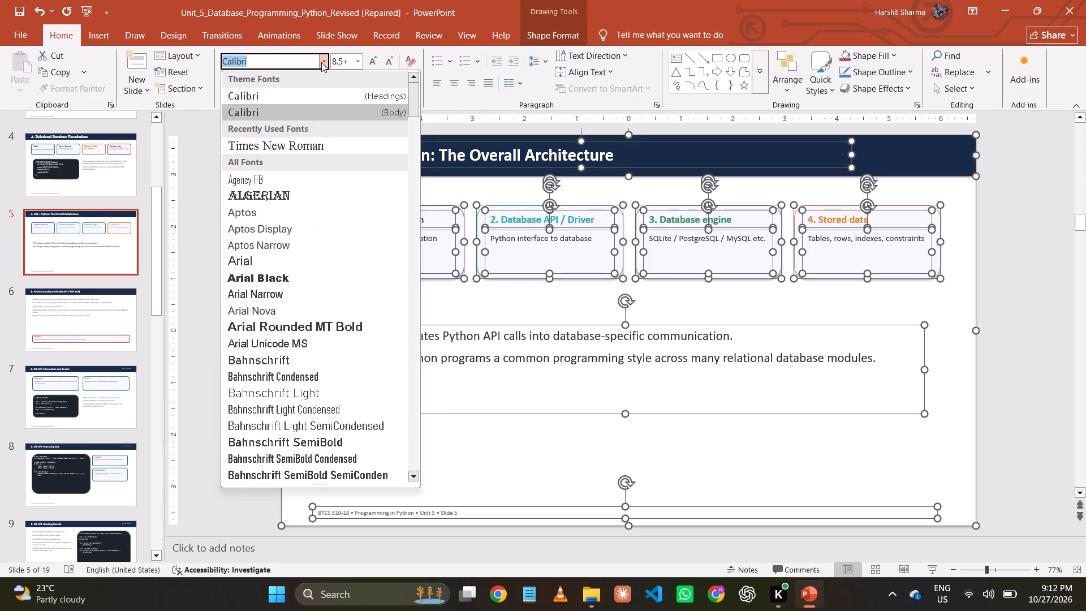
pyautogui.click(314, 146)
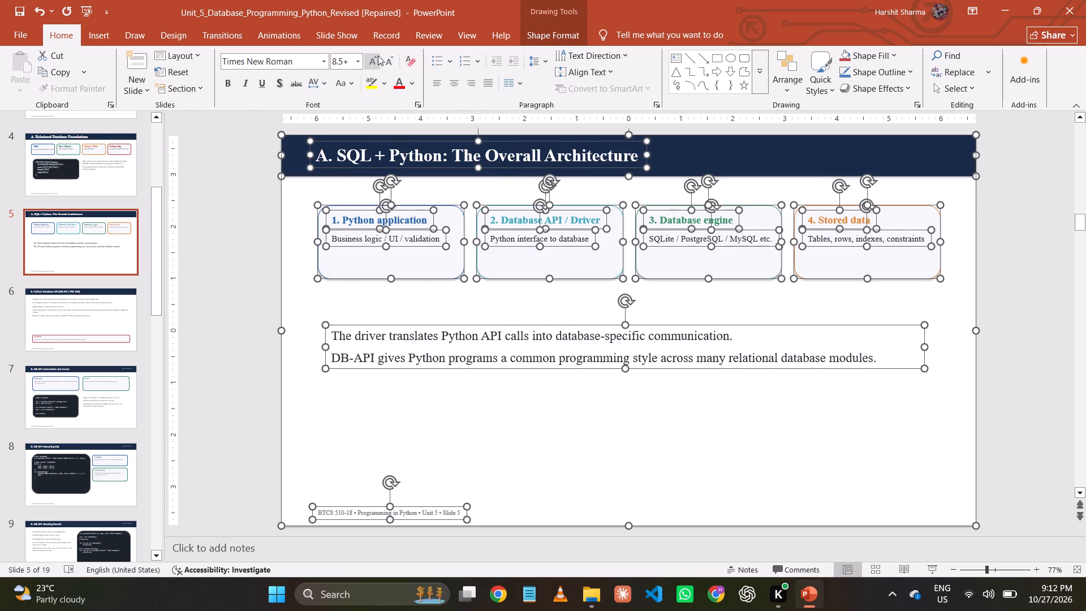
pyautogui.click(378, 55)
pyautogui.click(312, 283)
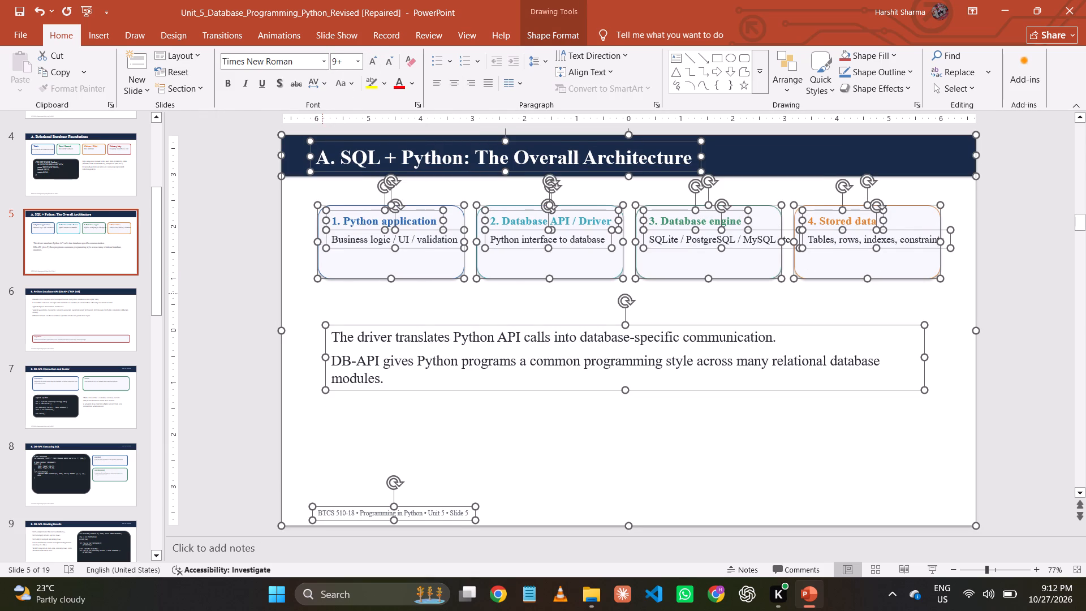
pyautogui.click(467, 309)
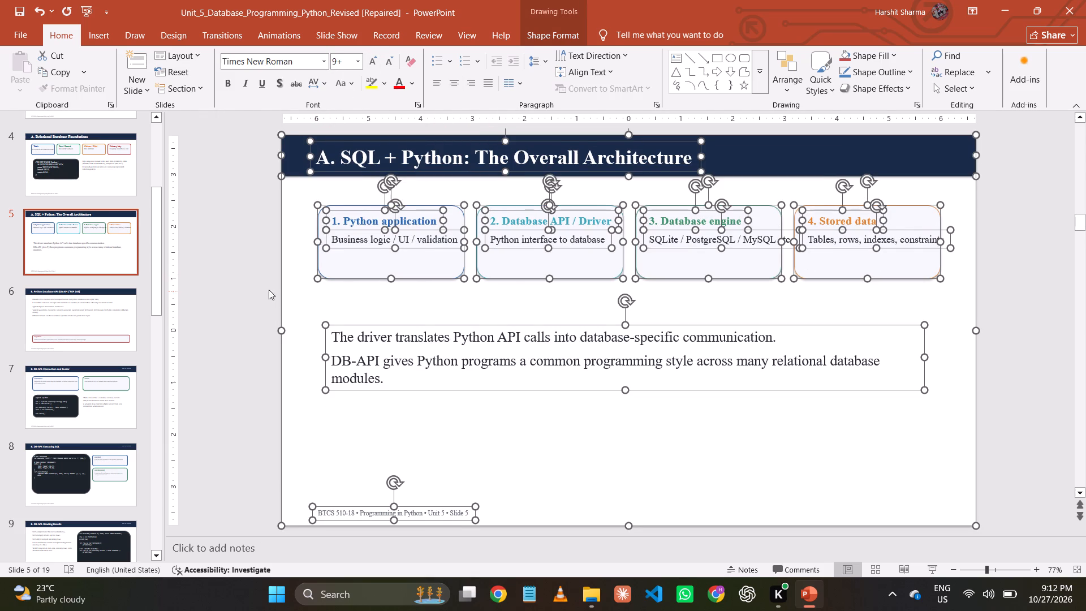
pyautogui.click(269, 290)
pyautogui.click(332, 303)
pyautogui.hotkey('ctrl', 's')
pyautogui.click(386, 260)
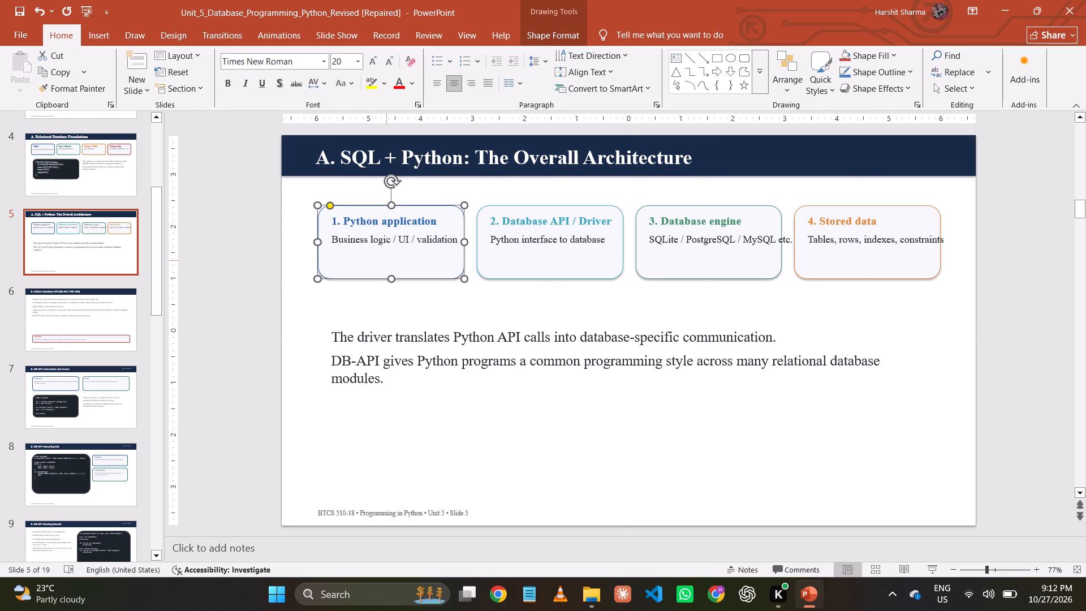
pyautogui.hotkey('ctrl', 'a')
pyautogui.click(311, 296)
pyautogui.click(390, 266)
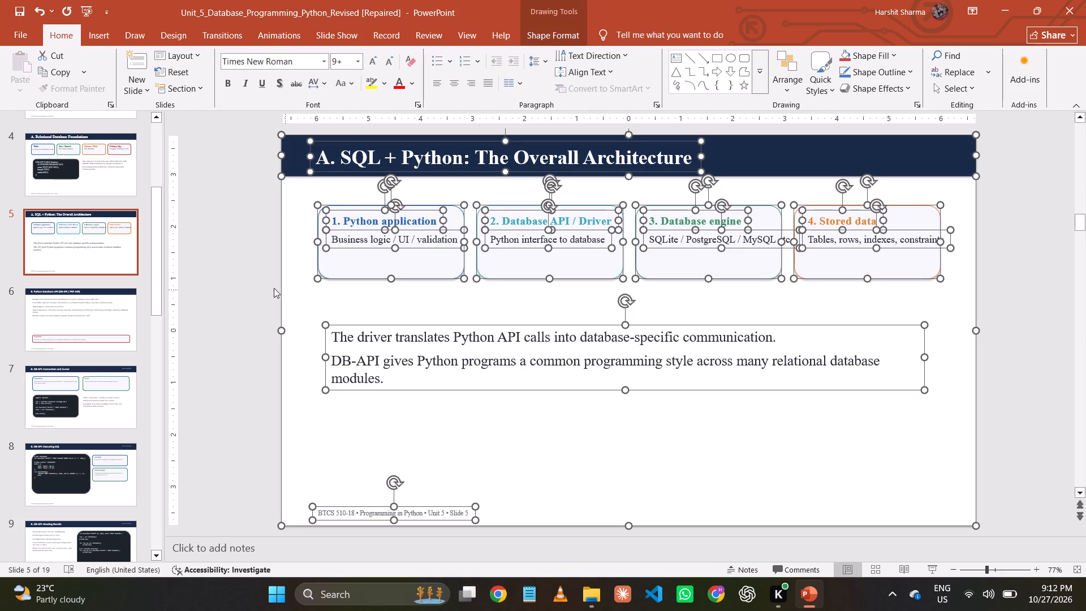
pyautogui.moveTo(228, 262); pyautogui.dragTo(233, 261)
# Set "Business logic / UI / validation" to 16 pt, fit it lower within the Python application card, and save.
pyautogui.click(358, 243)
pyautogui.hotkey('ctrl', 'a')
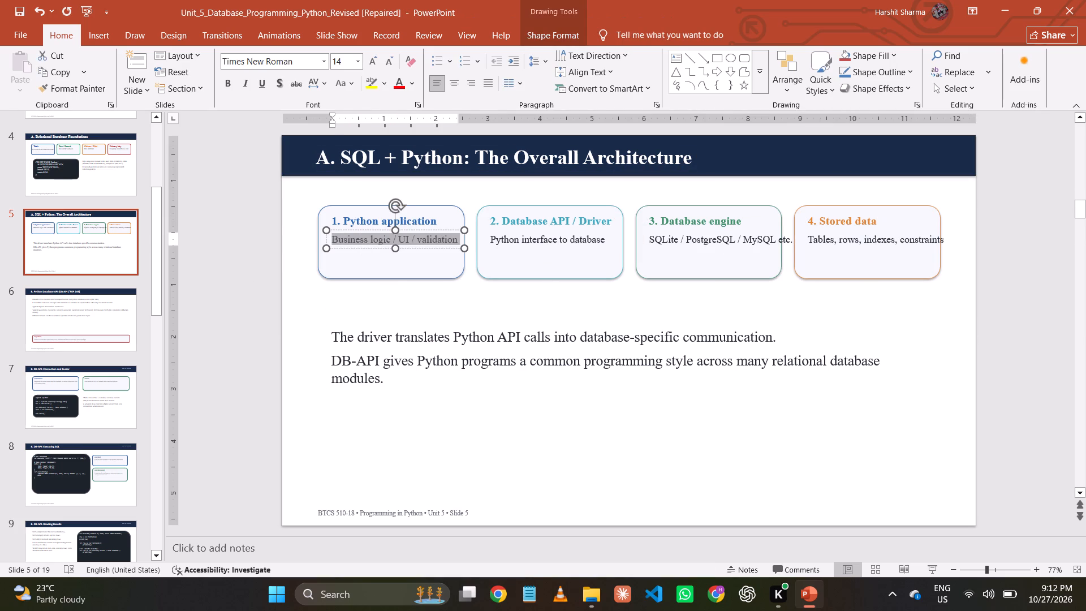
pyautogui.click(370, 60)
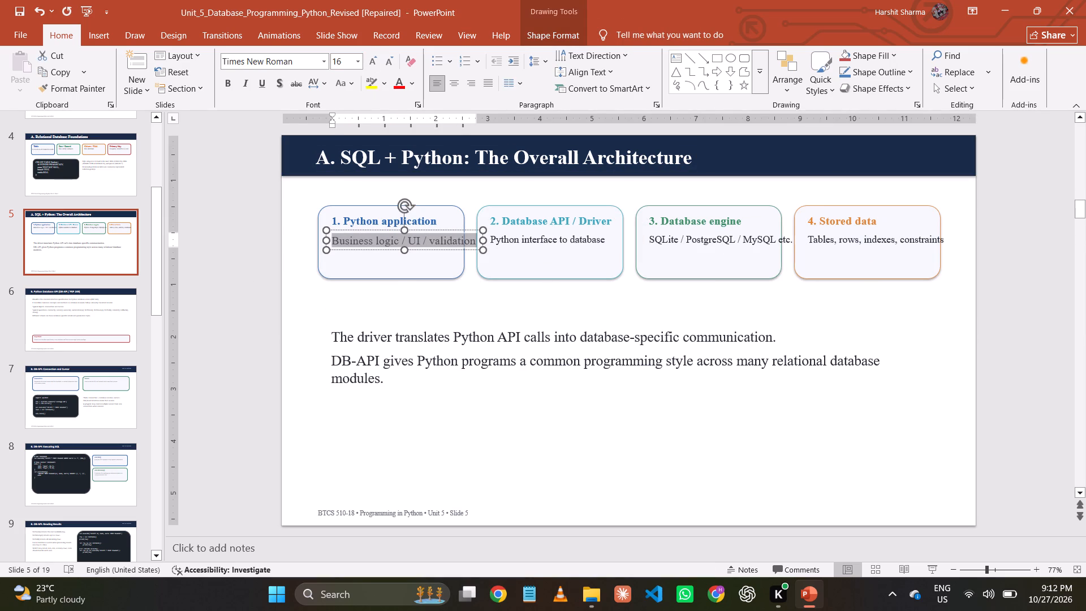
pyautogui.moveTo(415, 229); pyautogui.dragTo(408, 238)
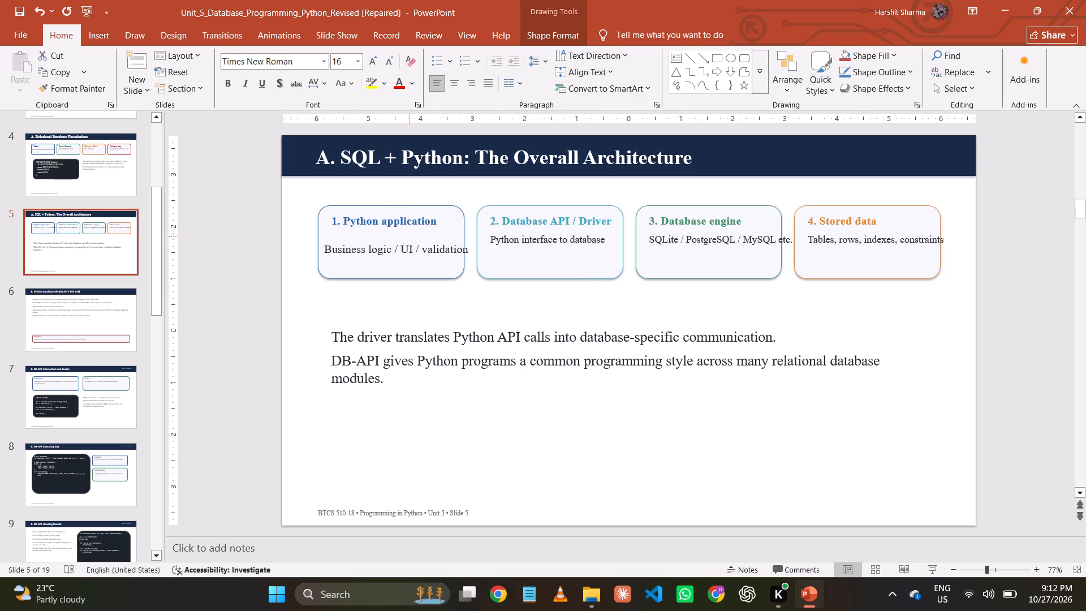
pyautogui.moveTo(408, 238); pyautogui.dragTo(404, 239)
pyautogui.click(293, 213)
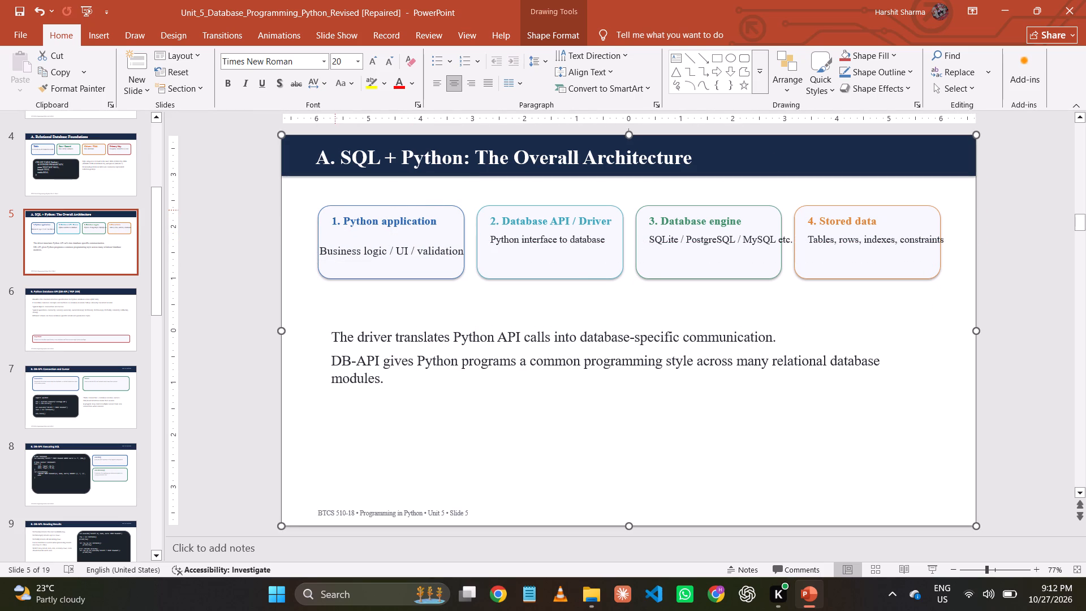
pyautogui.hotkey('ctrl', 's')
# Set "Python interface to database" to 16 pt and move it lower within the Database API / Driver card.
pyautogui.click(558, 233)
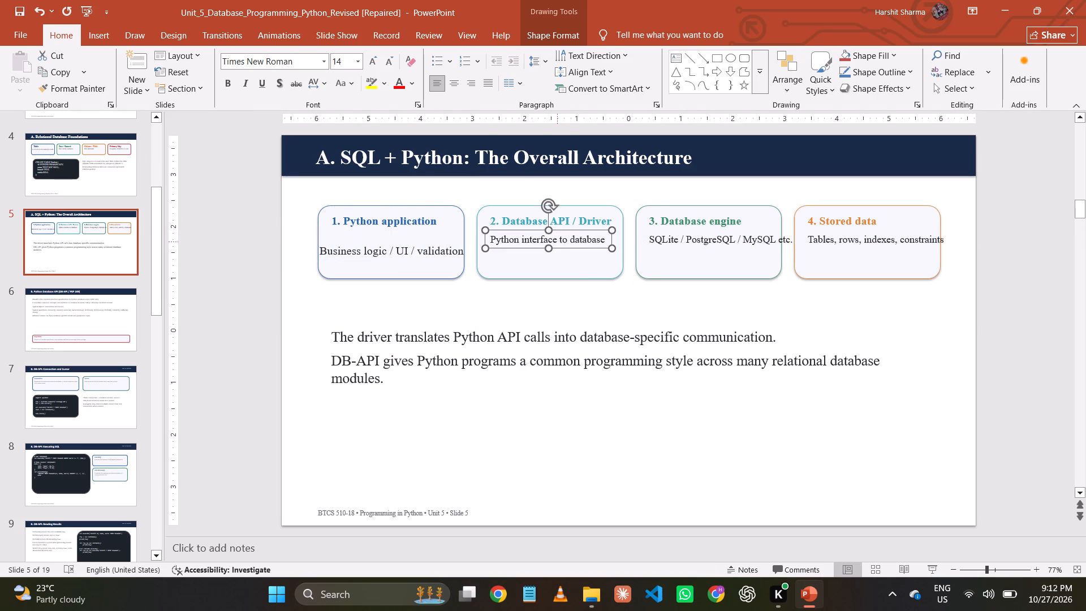
pyautogui.click(557, 243)
pyautogui.hotkey('ctrl', 'a')
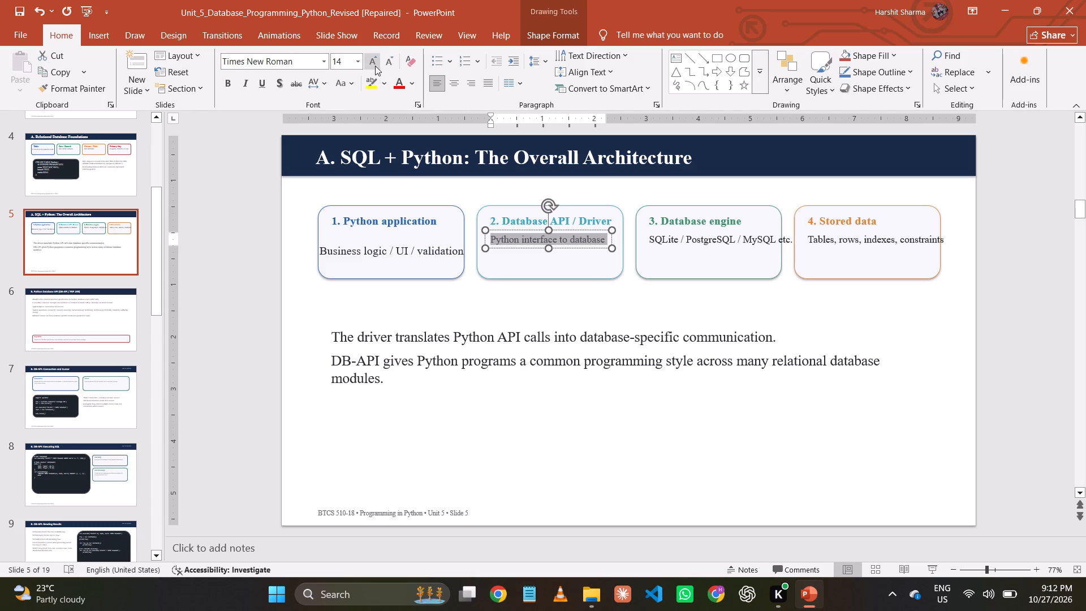
pyautogui.click(375, 66)
pyautogui.click(551, 326)
pyautogui.click(566, 243)
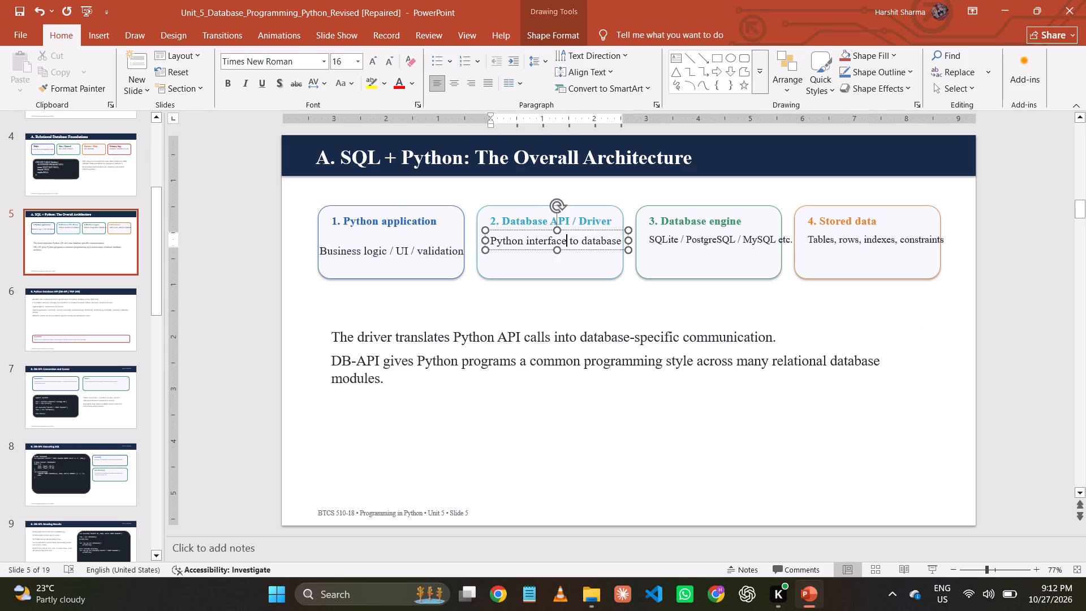
pyautogui.moveTo(574, 229); pyautogui.dragTo(567, 240)
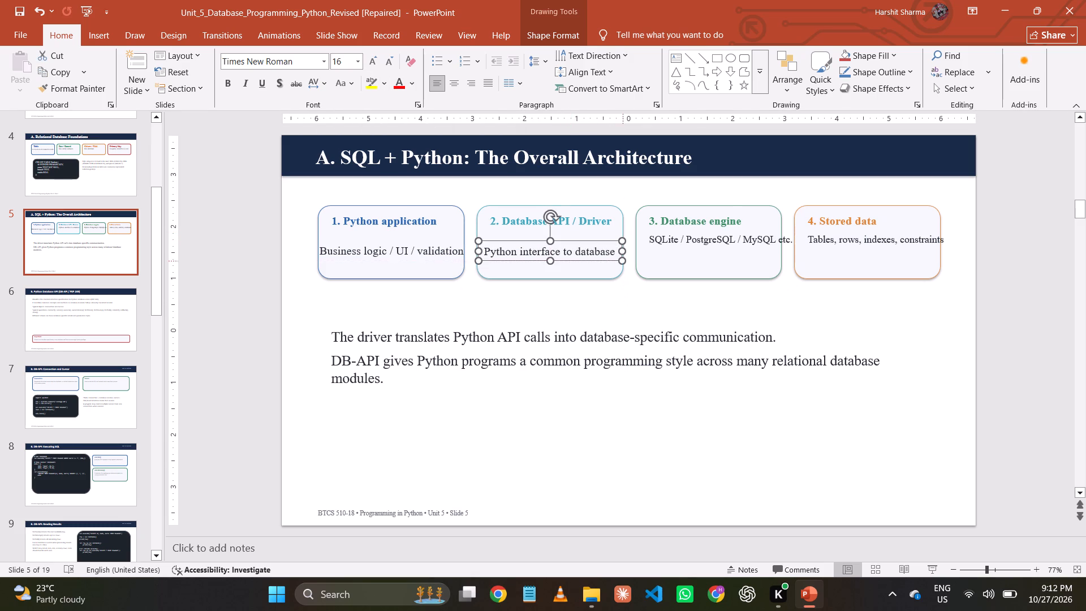
# Move "SQLite / PostgreSQL / MySQL etc." lower in the Database engine card and set it to 16 pt.
pyautogui.click(684, 243)
pyautogui.moveTo(707, 229); pyautogui.dragTo(702, 238)
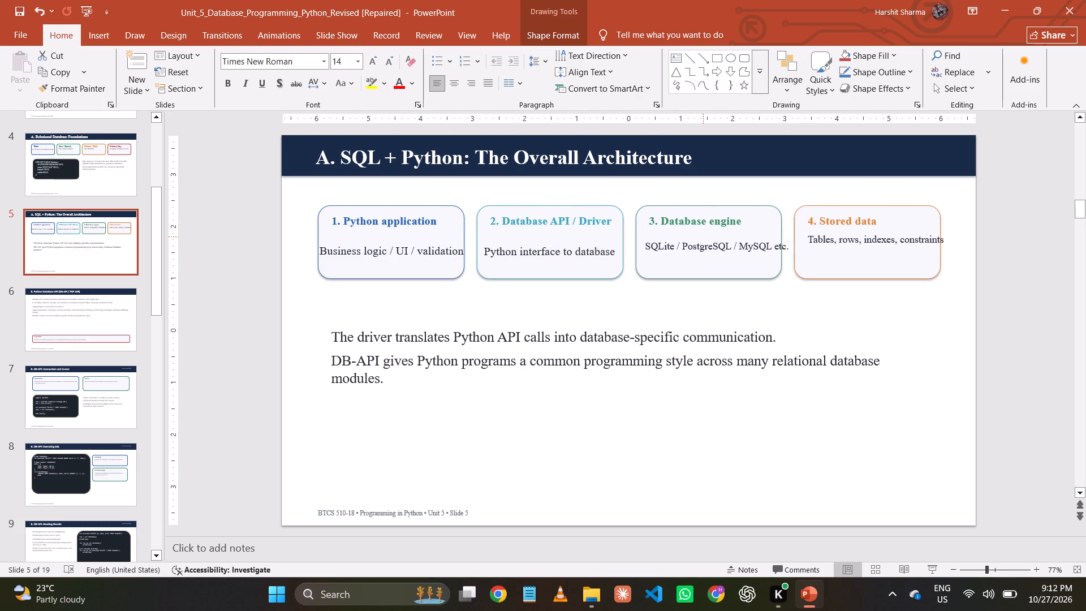
pyautogui.moveTo(702, 238); pyautogui.dragTo(702, 239)
pyautogui.click(700, 244)
pyautogui.hotkey('ctrl', 'a')
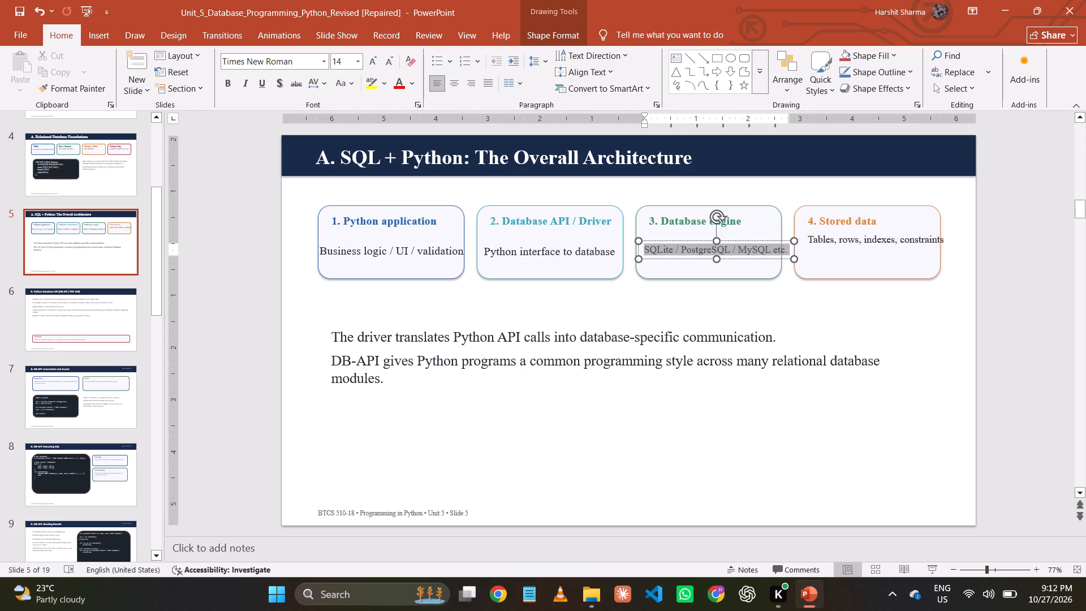
pyautogui.click(377, 68)
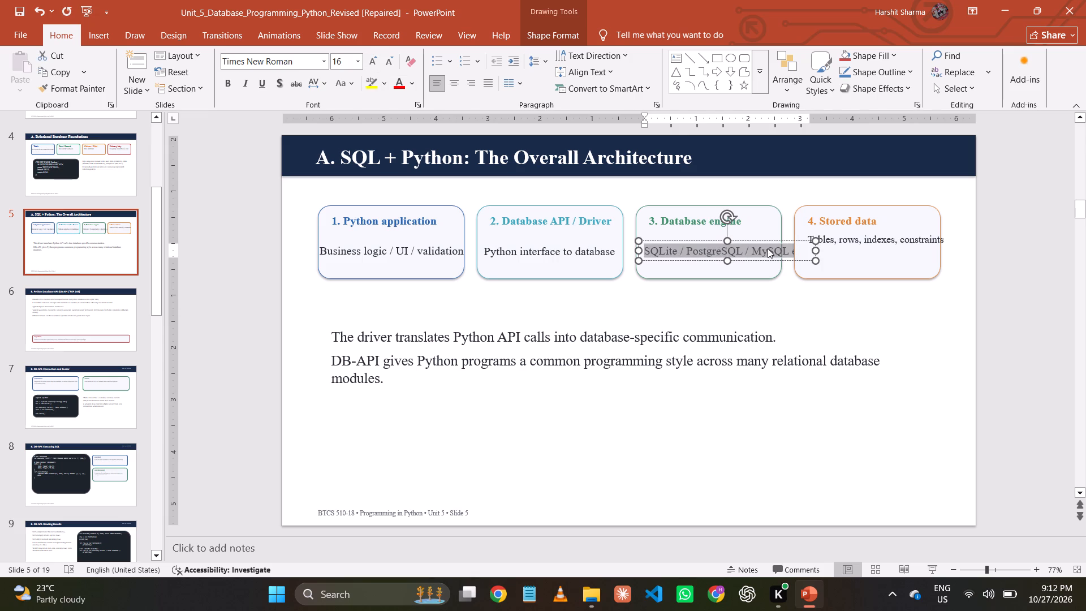
# Break the Database engine card's description onto a second line before "MySQL etc." and save the presentation.
pyautogui.click(750, 251)
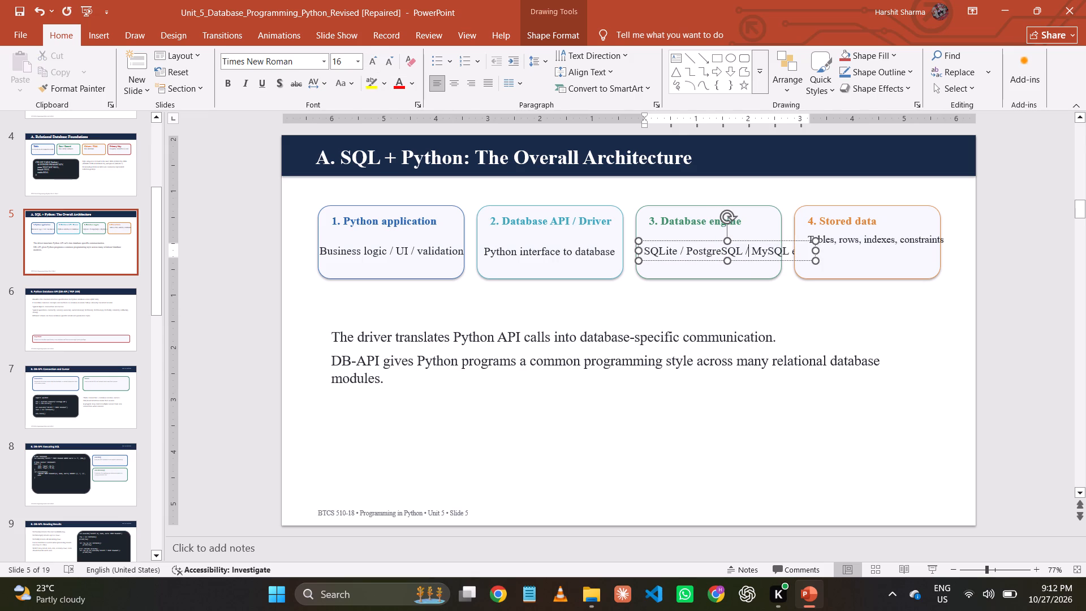
pyautogui.press('Return')
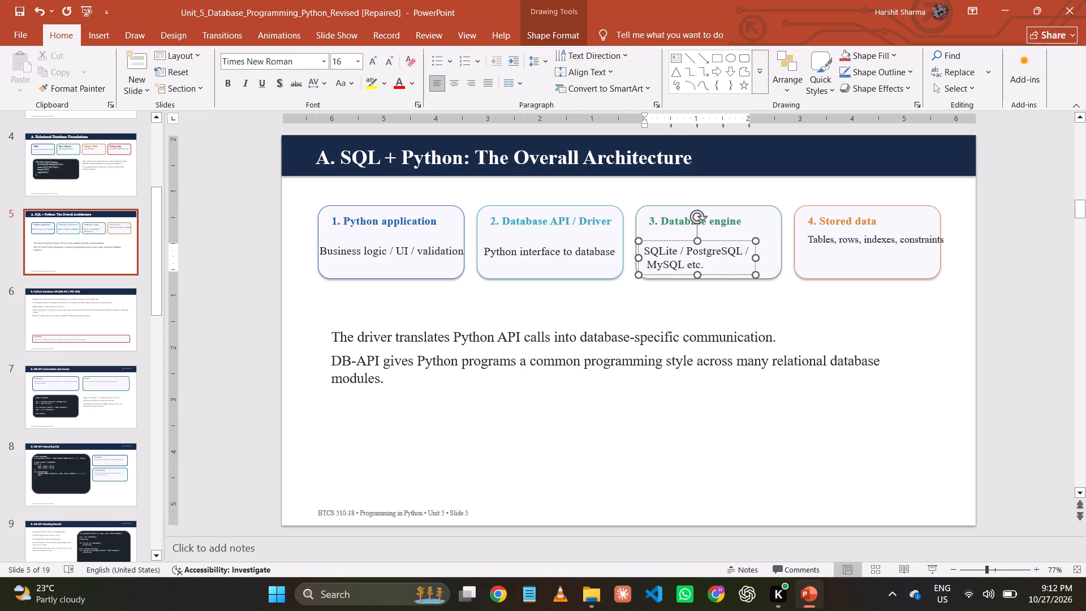
pyautogui.hotkey('ctrl', 's')
pyautogui.click(715, 219)
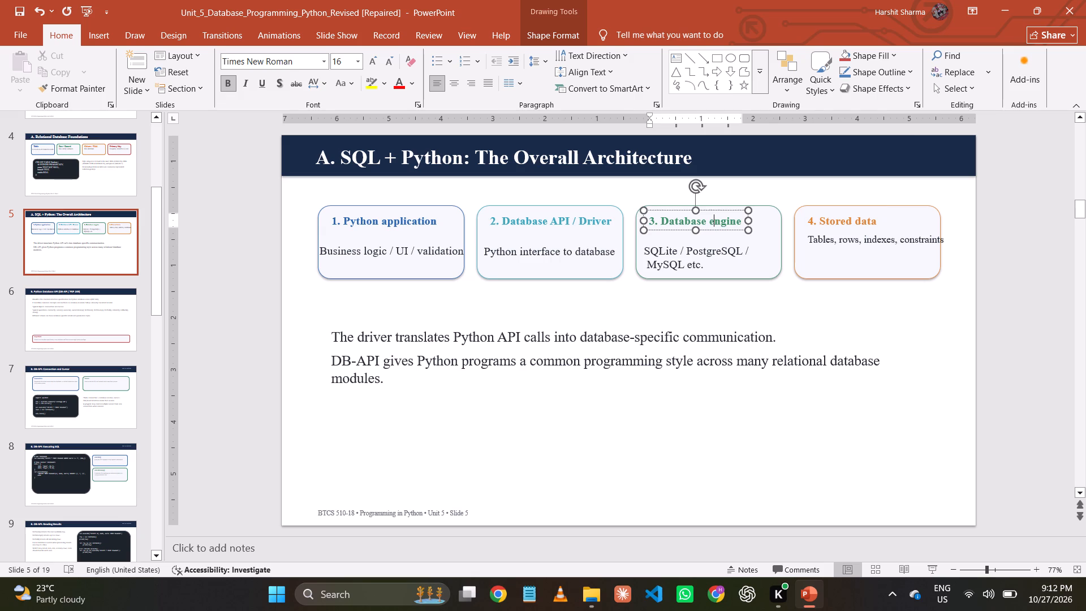
# Move "Tables, rows, indexes, constraints" lower within the Stored data card, with "constraints" broken onto a second line.
pyautogui.click(899, 238)
pyautogui.moveTo(907, 230); pyautogui.dragTo(902, 239)
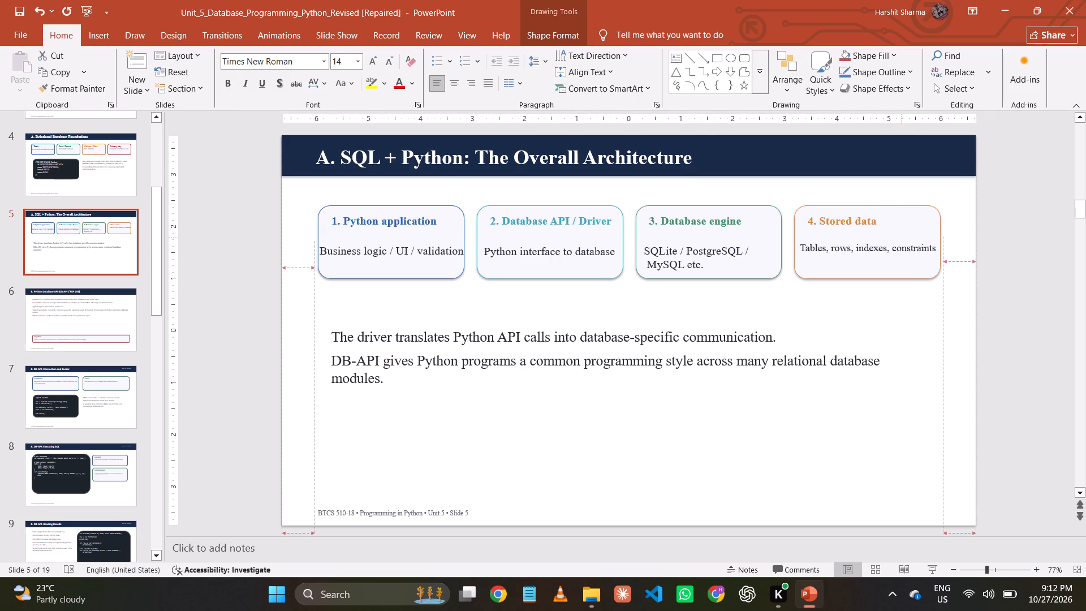
pyautogui.moveTo(902, 239); pyautogui.dragTo(891, 240)
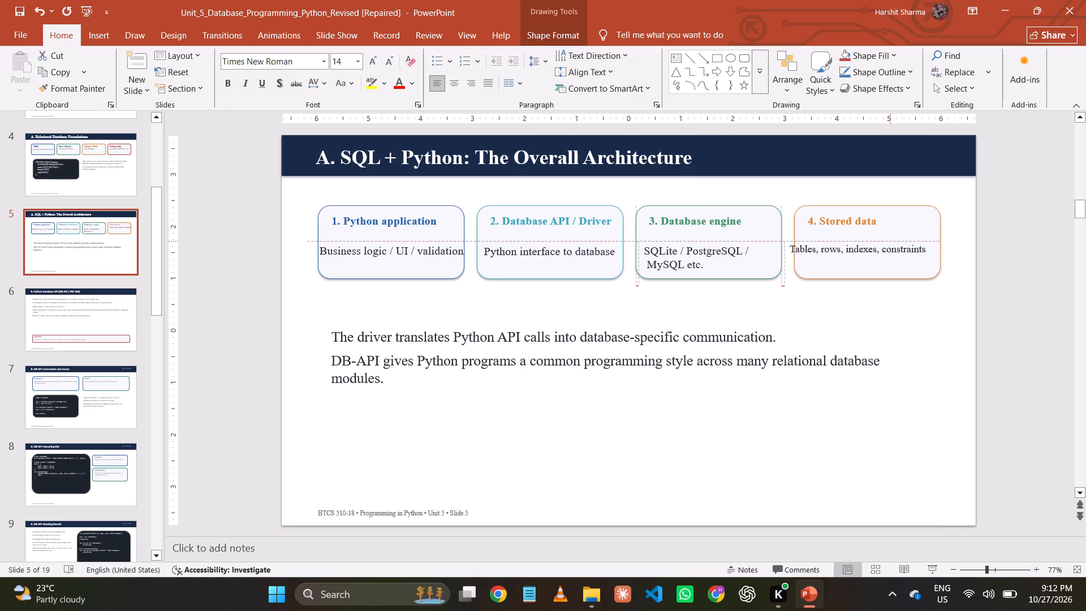
pyautogui.moveTo(891, 240); pyautogui.dragTo(891, 241)
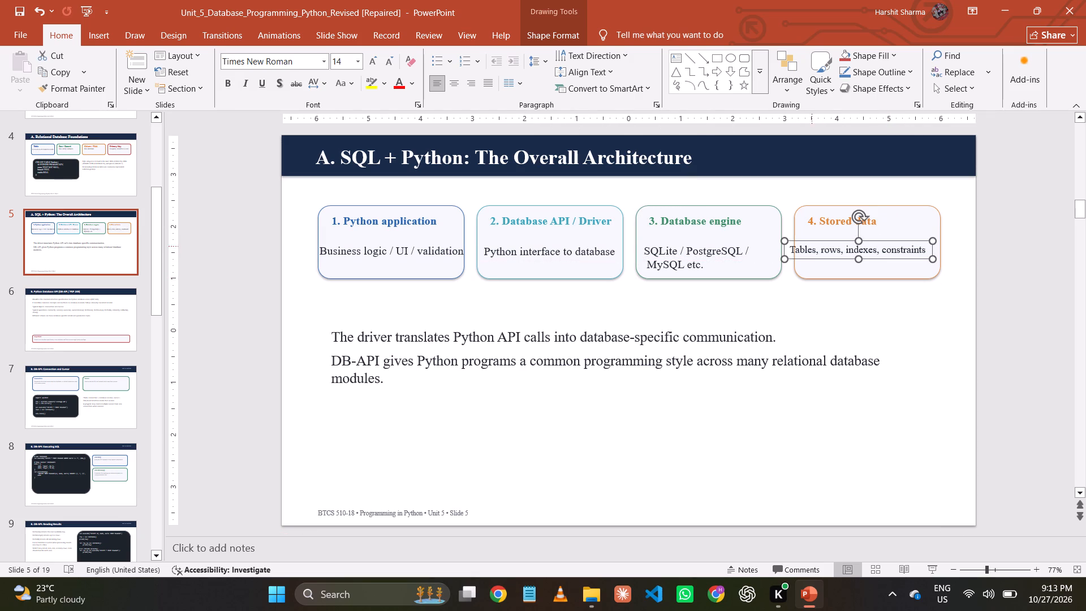
pyautogui.moveTo(829, 239); pyautogui.dragTo(842, 239)
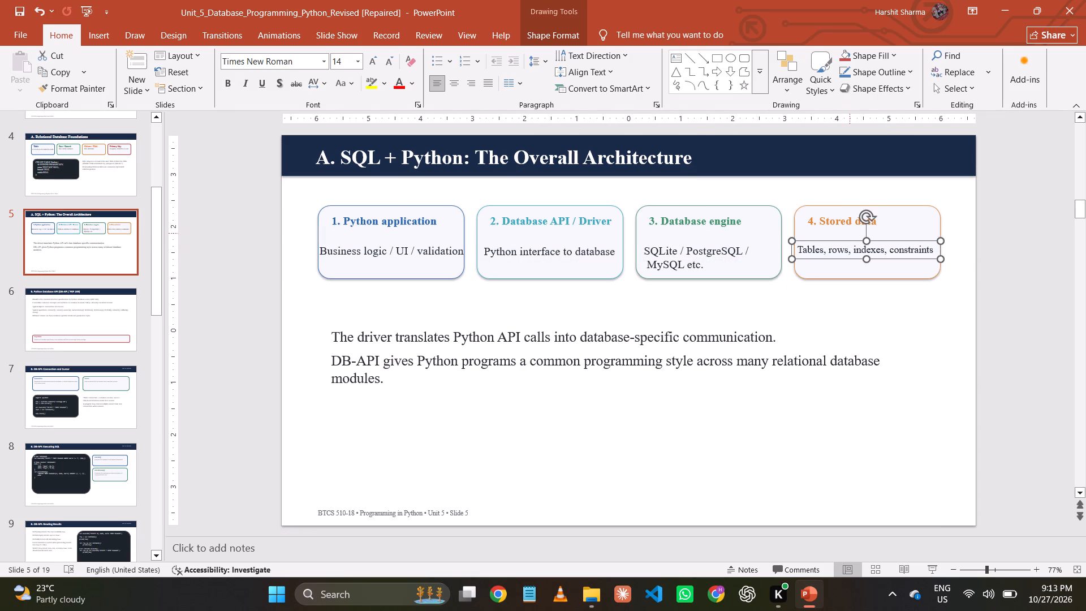
pyautogui.click(889, 248)
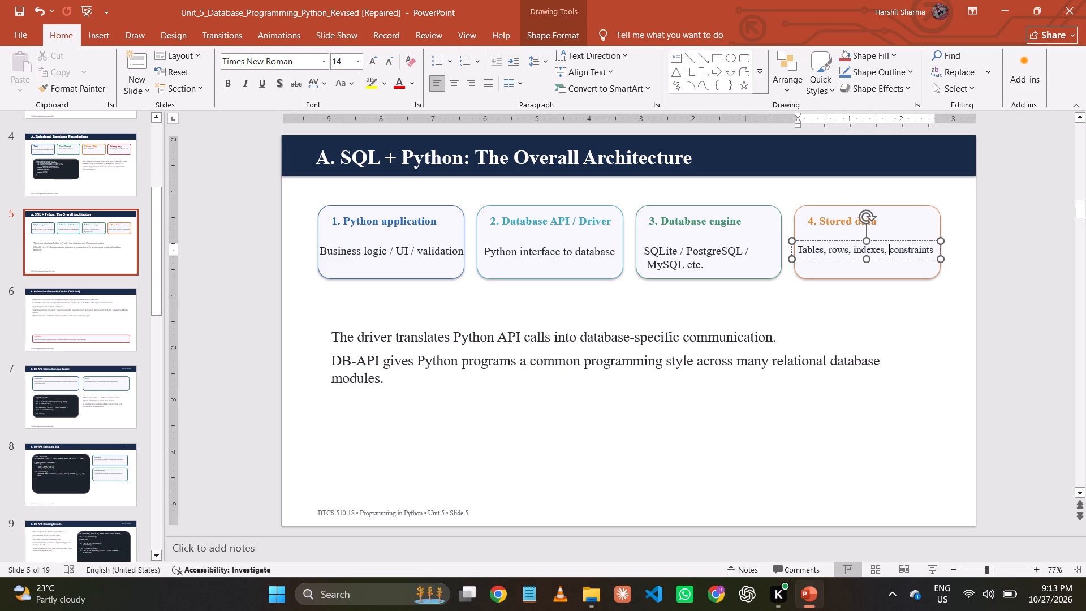
pyautogui.press('Return')
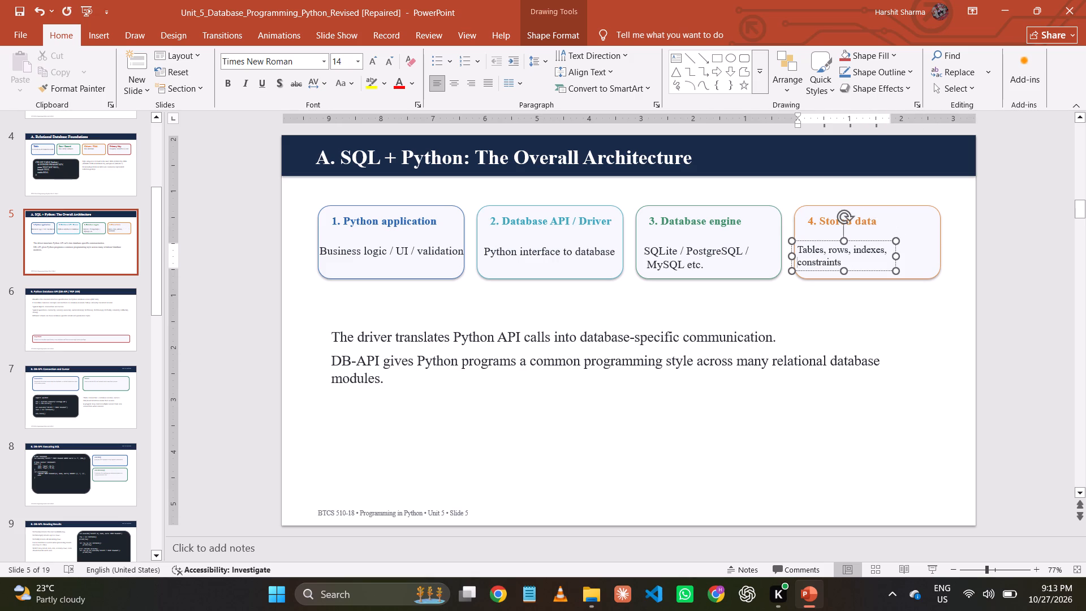
pyautogui.moveTo(880, 240); pyautogui.dragTo(887, 239)
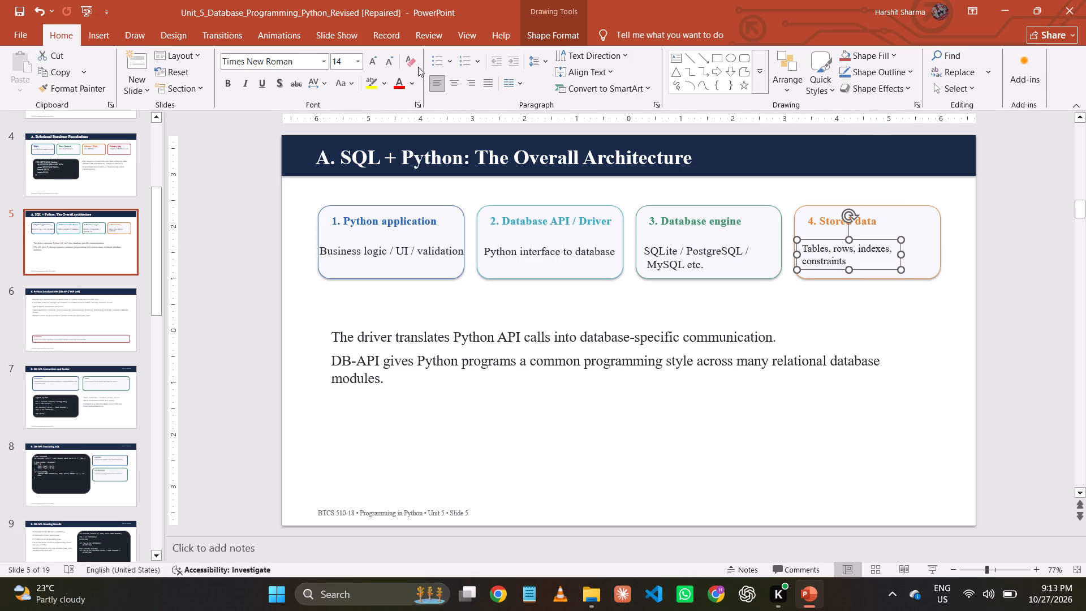
# Set the Stored data card's description to 16 pt and save the presentation.
pyautogui.click(821, 249)
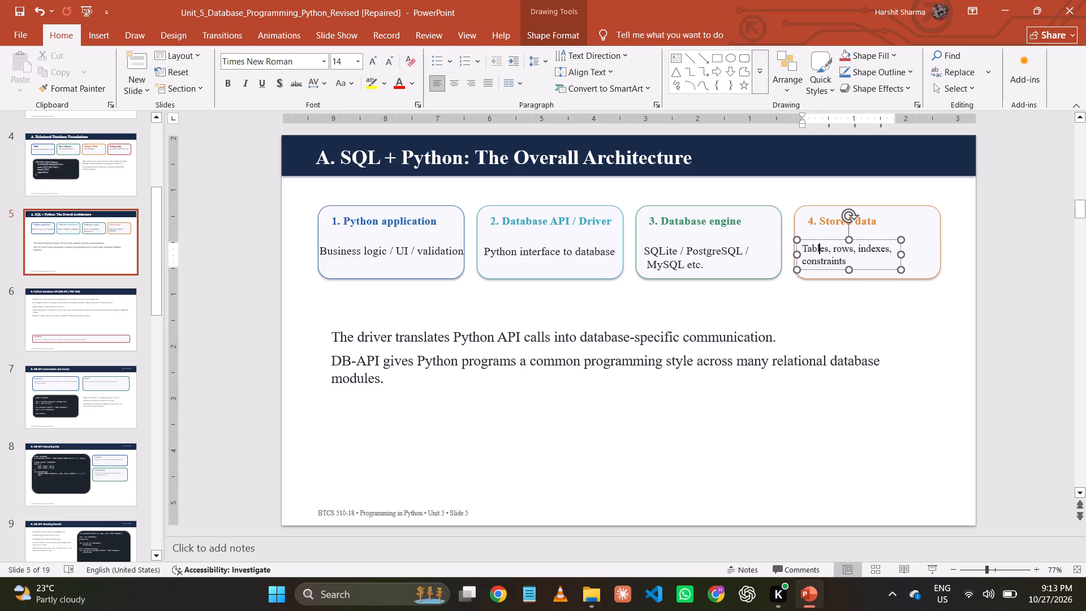
pyautogui.hotkey('ctrl', 'a')
pyautogui.click(376, 62)
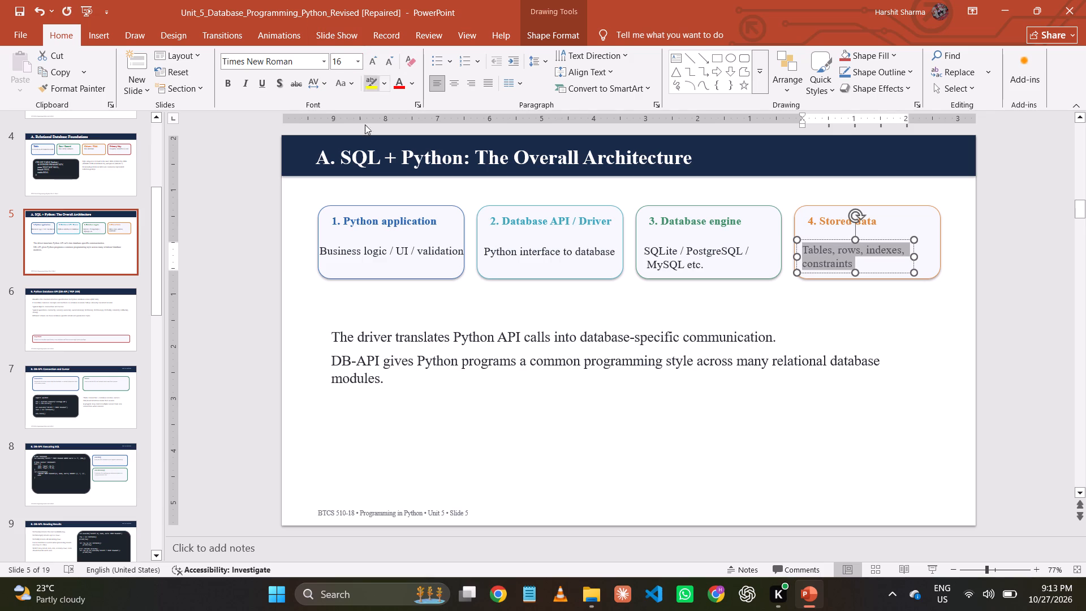
pyautogui.click(243, 243)
pyautogui.hotkey('ctrl', 's')
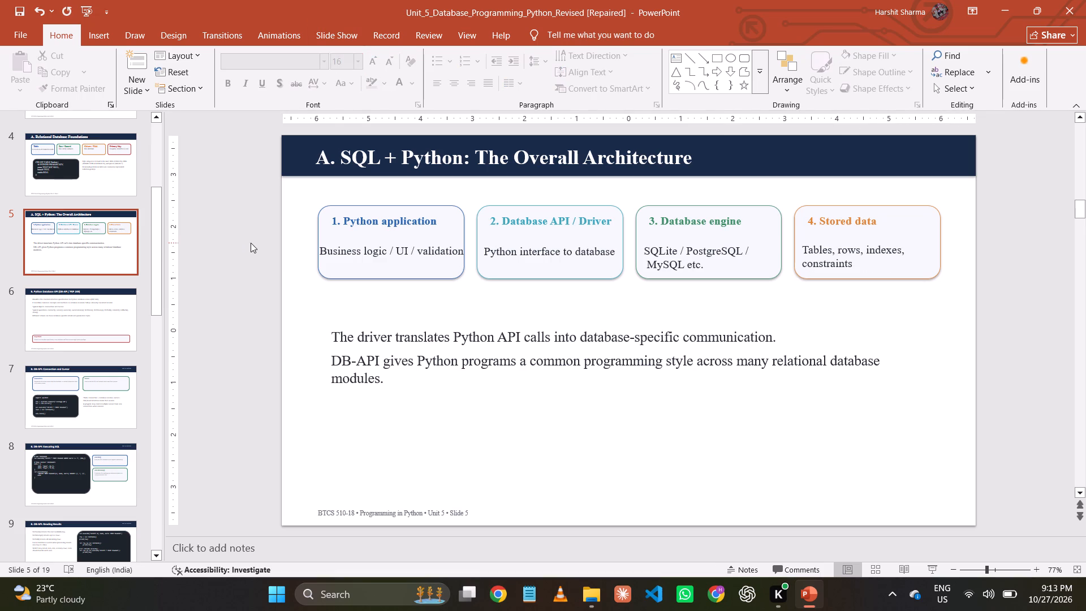
# Widen the Python application card at its outer side, shift its description to fit inside, and save the presentation.
pyautogui.click(367, 264)
pyautogui.moveTo(317, 243); pyautogui.dragTo(307, 244)
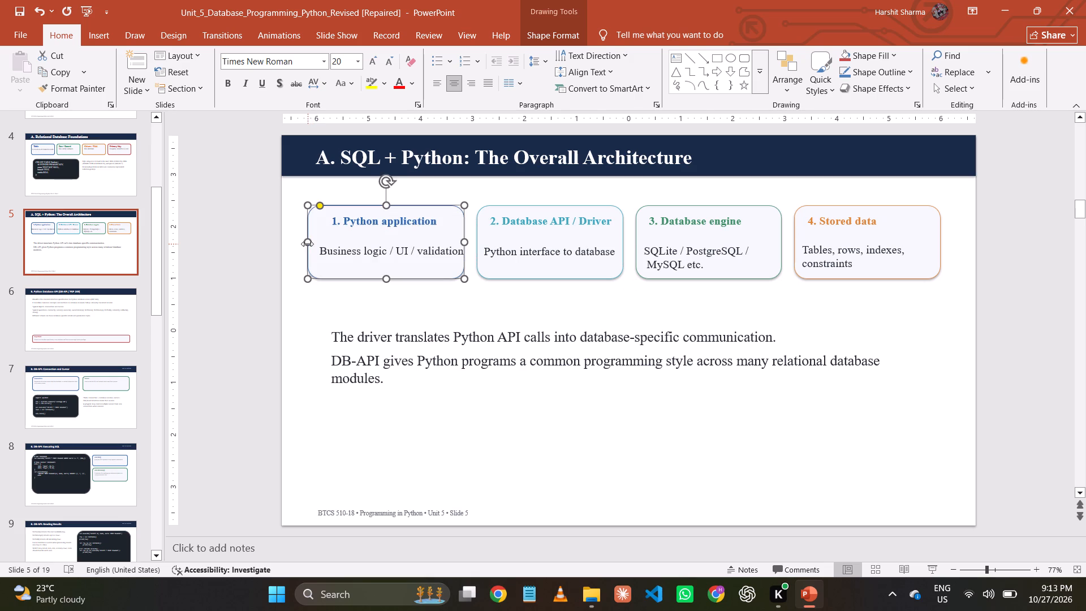
pyautogui.click(360, 249)
pyautogui.moveTo(406, 239); pyautogui.dragTo(403, 240)
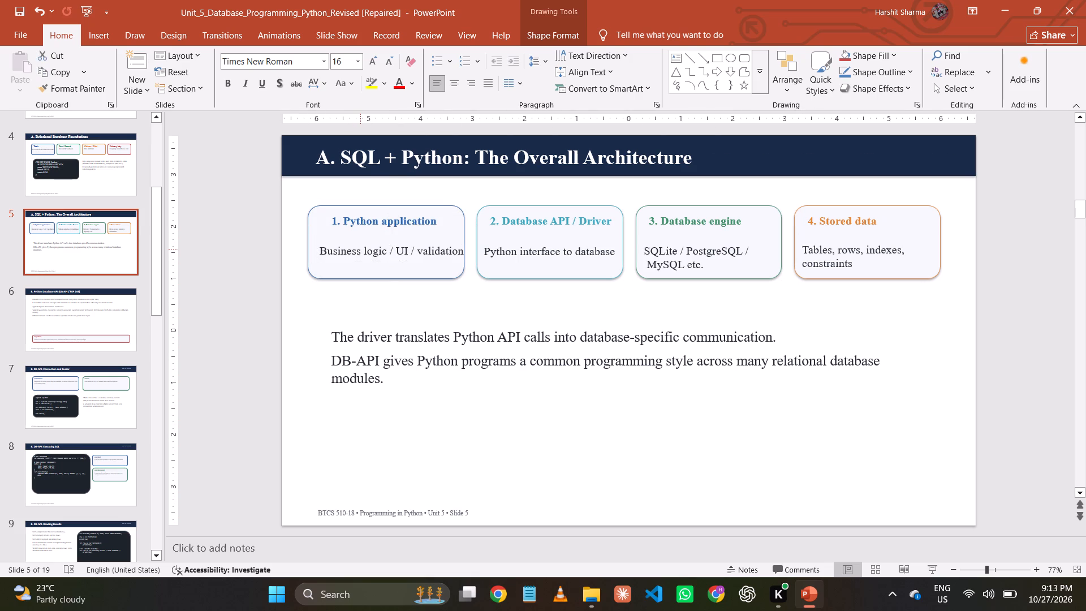
pyautogui.moveTo(403, 240); pyautogui.dragTo(399, 239)
pyautogui.click(305, 313)
pyautogui.hotkey('ctrl', 's')
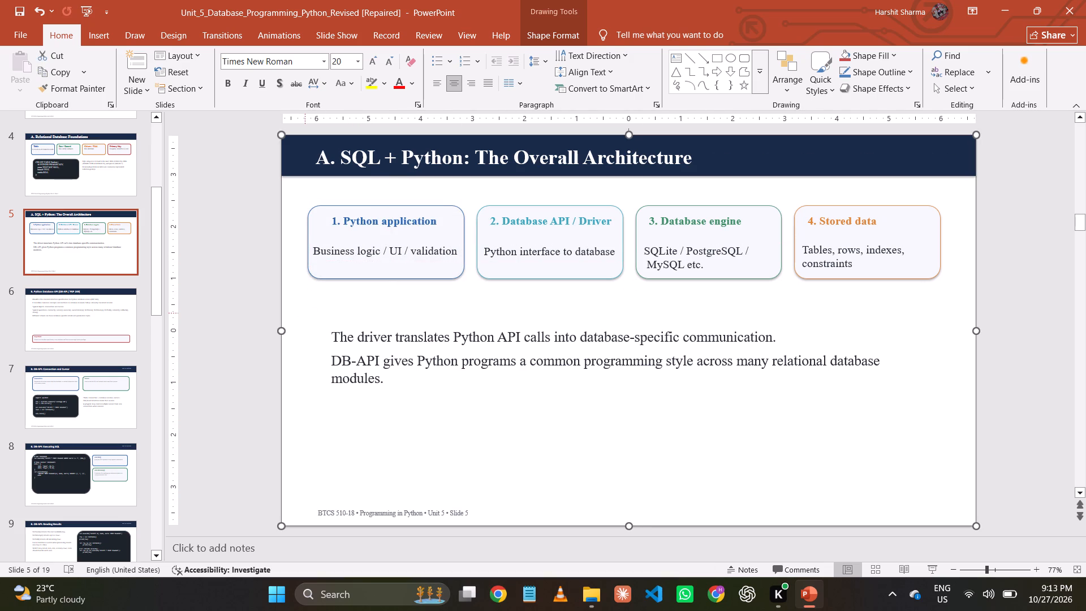
# On slide 6, set the body text about DB-API to Times New Roman, 20 pt.
pyautogui.click(87, 320)
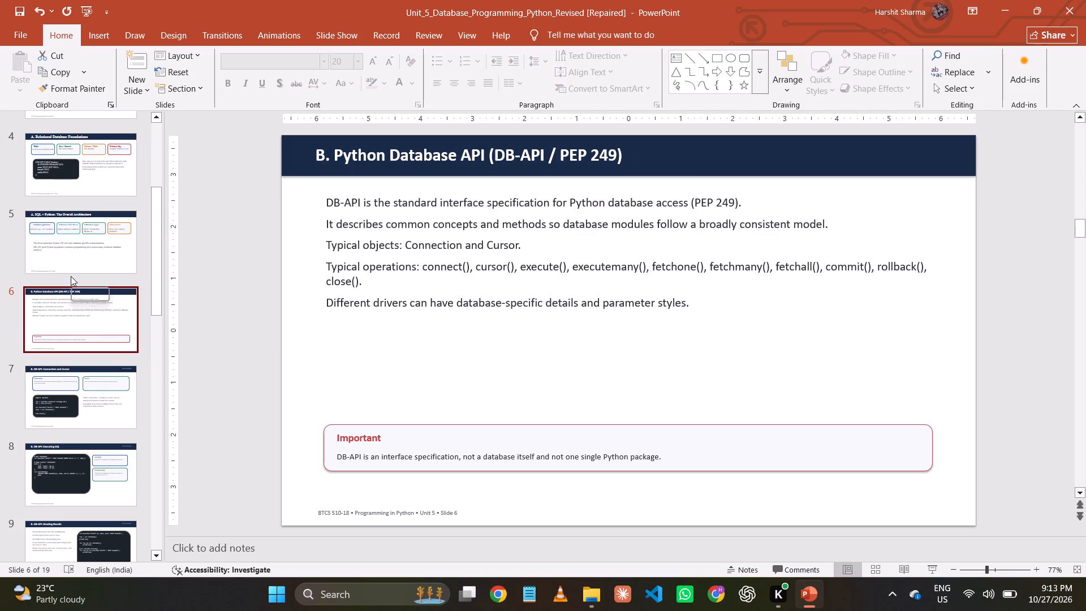
pyautogui.click(71, 272)
pyautogui.click(67, 342)
pyautogui.click(520, 244)
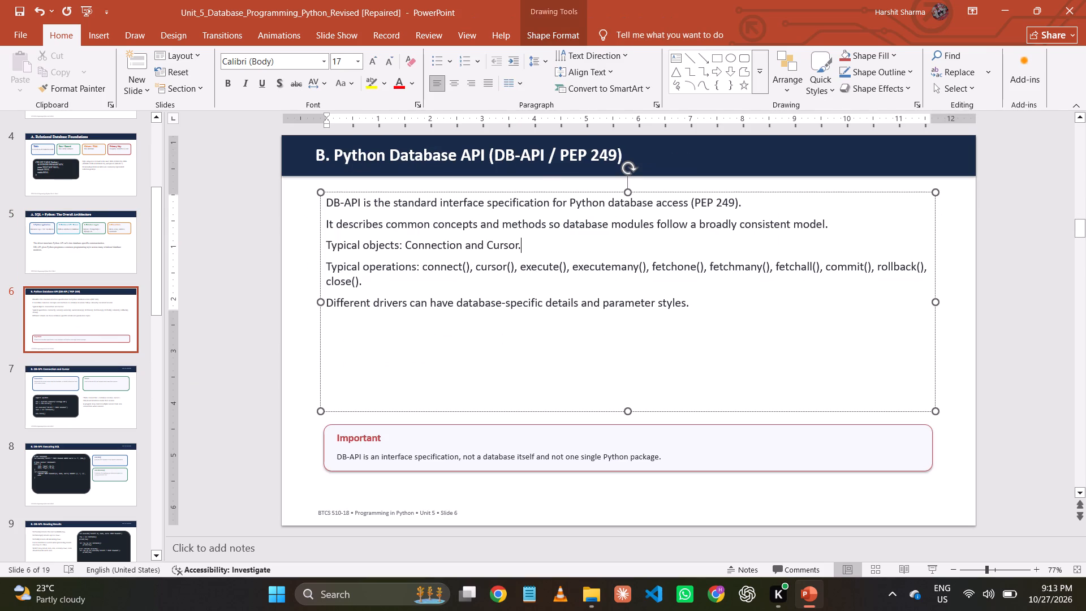
pyautogui.hotkey('ctrl', 'a')
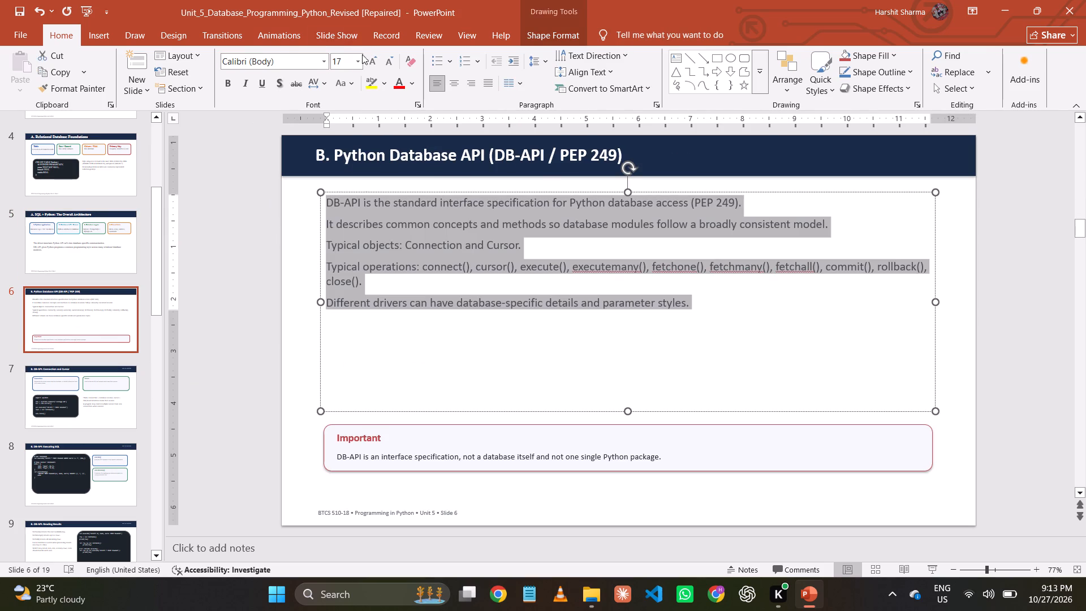
pyautogui.click(326, 63)
pyautogui.click(303, 147)
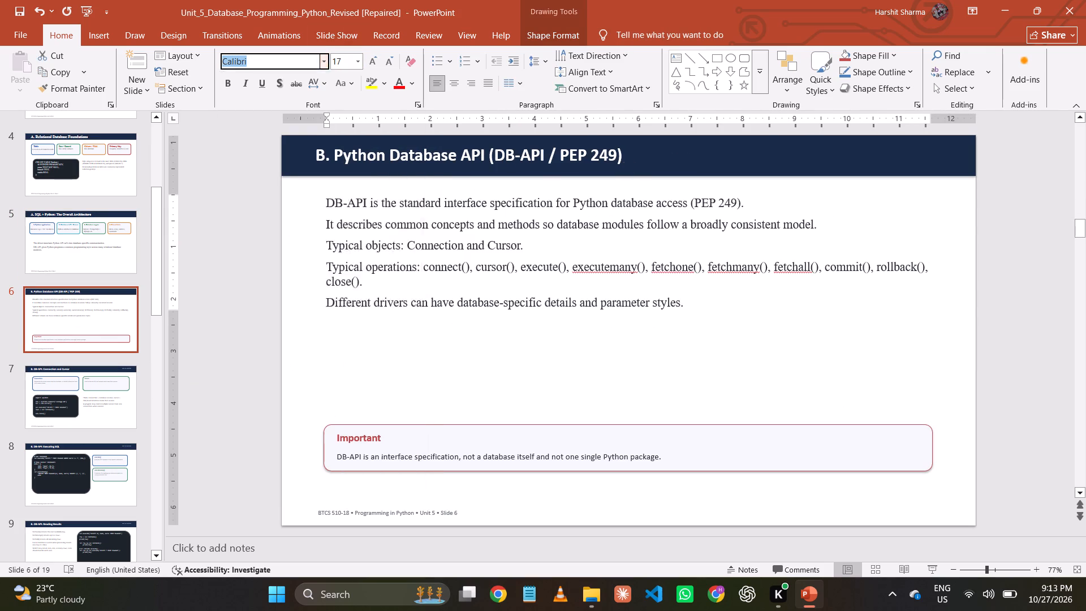
pyautogui.click(378, 66)
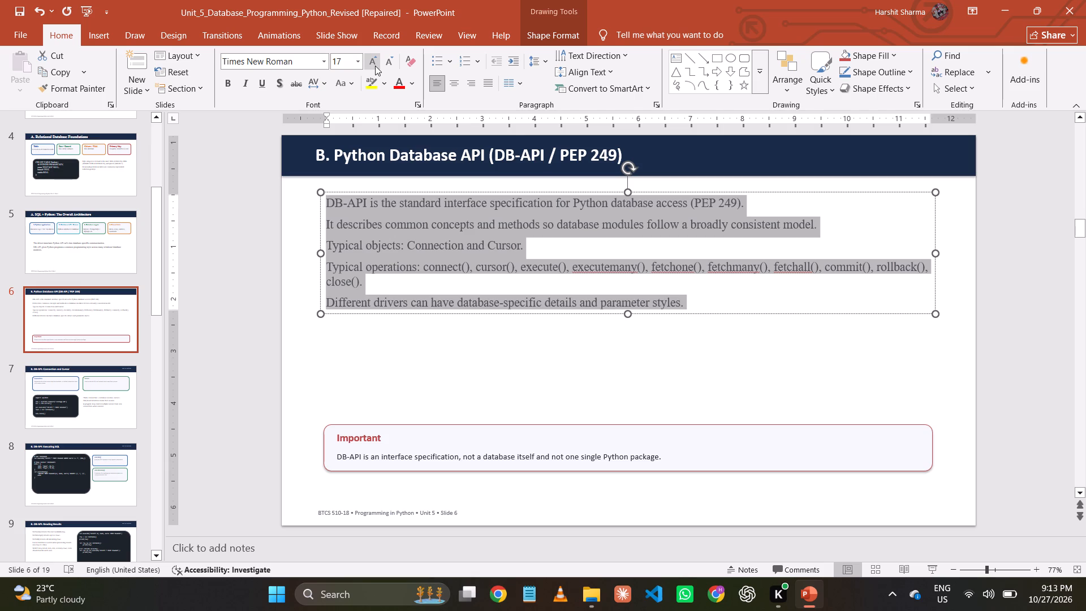
pyautogui.click(375, 66)
pyautogui.click(352, 63)
pyautogui.click(356, 61)
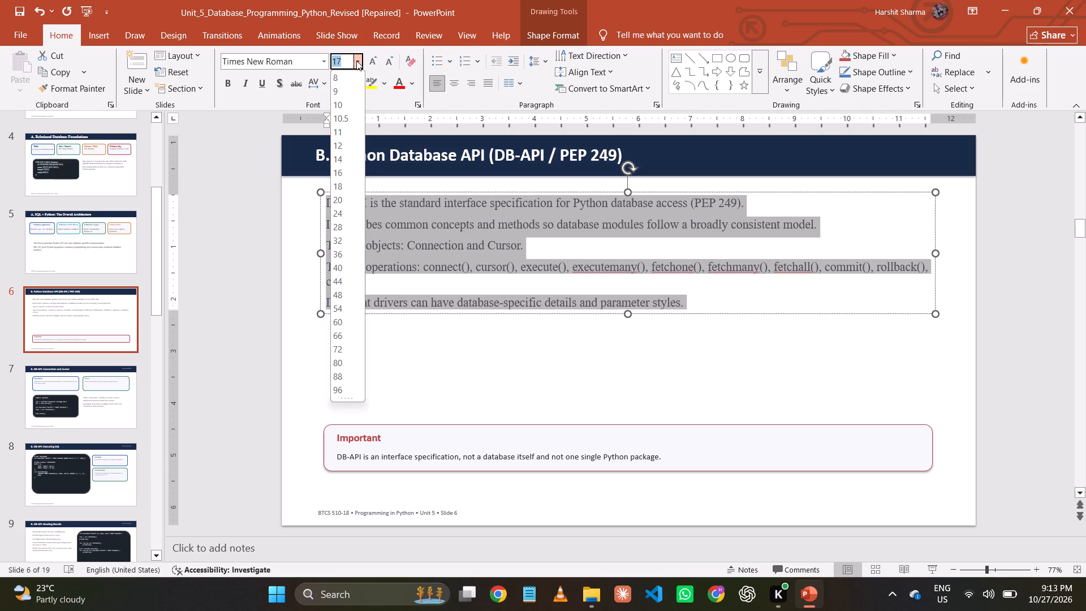
pyautogui.click(345, 199)
# Set slide 6's title "B. Python Database API (DB-API / PEP 249)" to Times New Roman, 28 pt.
pyautogui.click(414, 158)
pyautogui.hotkey('ctrl', 'a')
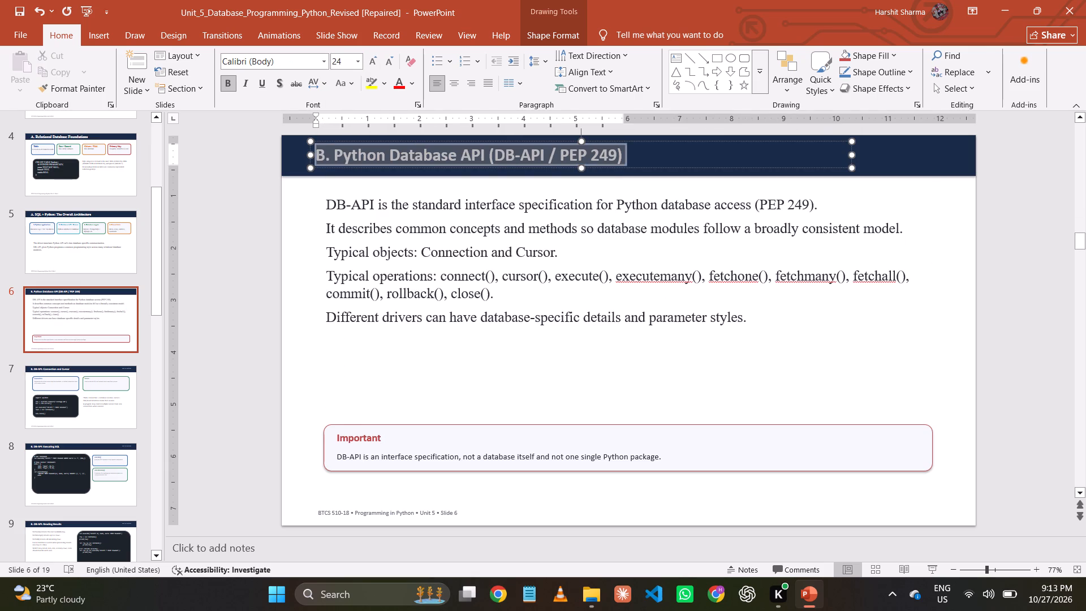
pyautogui.click(365, 64)
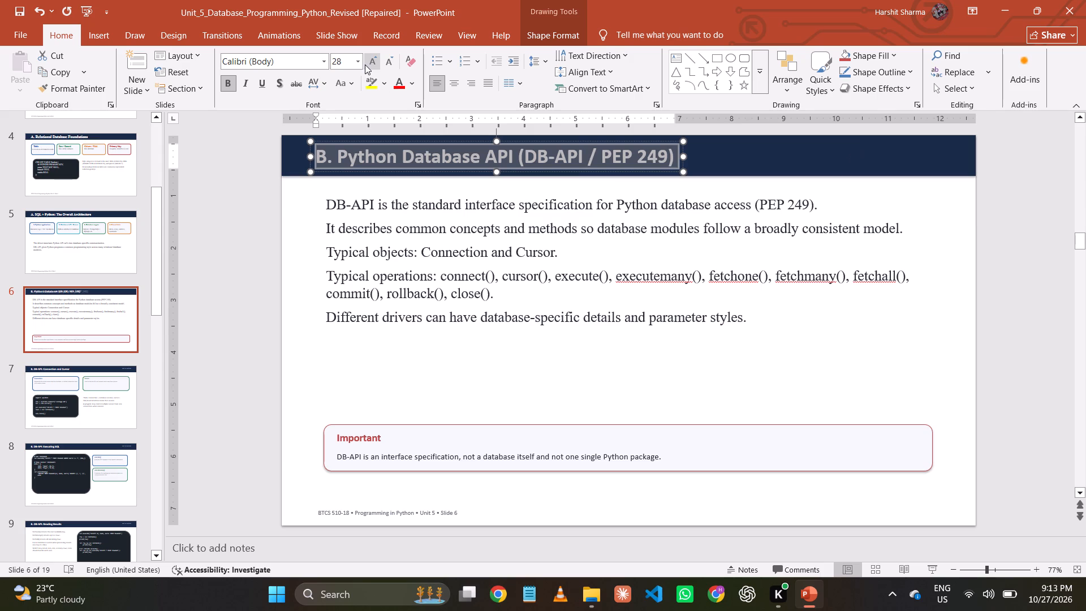
pyautogui.click(328, 61)
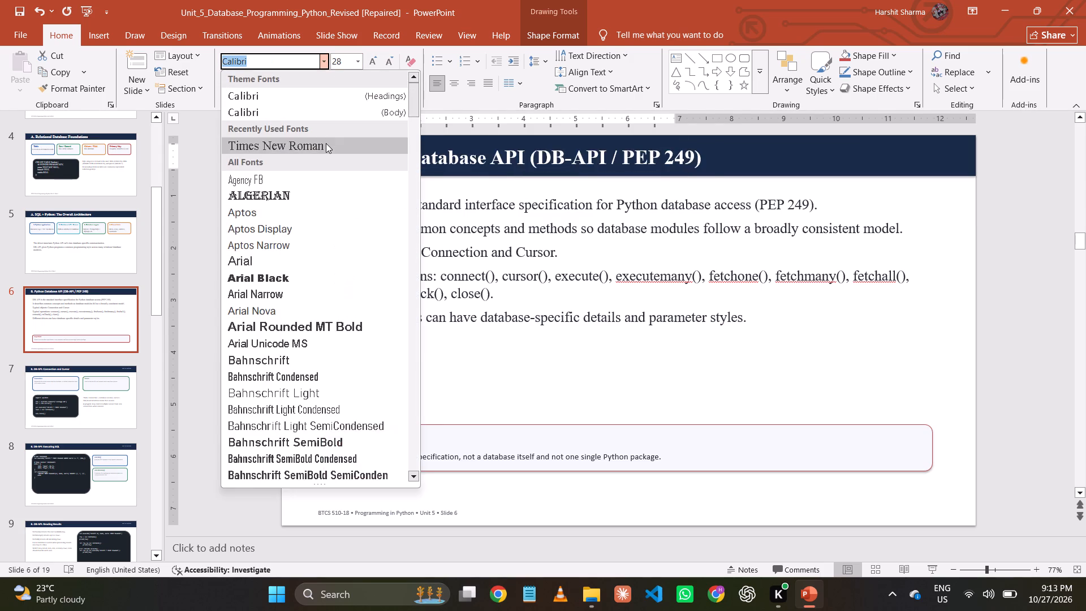
pyautogui.click(326, 143)
# Change the description text in the Important callout to Times New Roman.
pyautogui.click(381, 427)
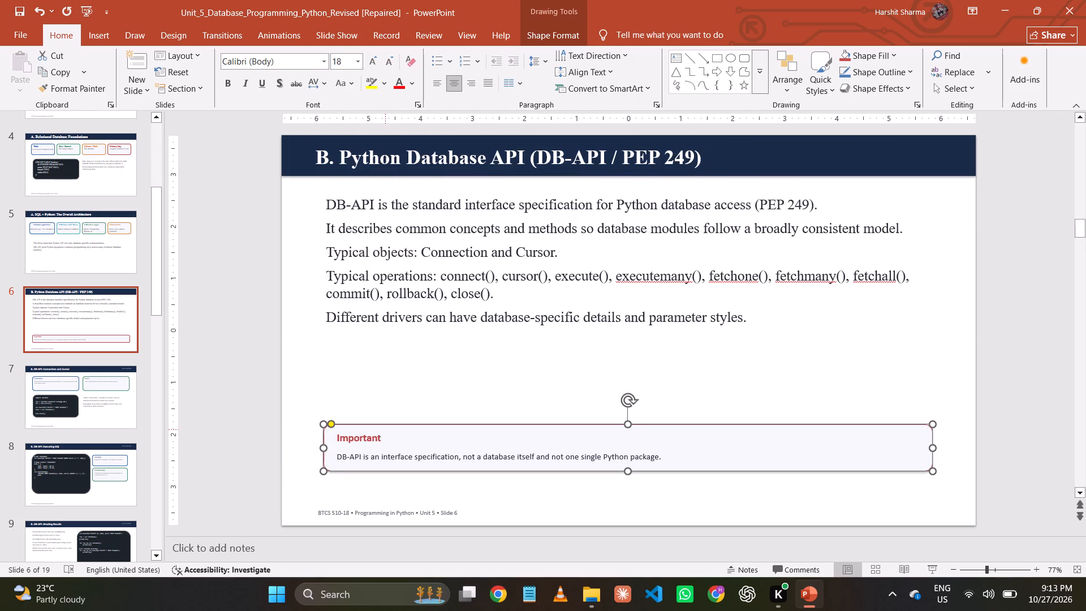
pyautogui.hotkey('ctrl', 'a')
pyautogui.click(405, 453)
pyautogui.hotkey('ctrl', 'a')
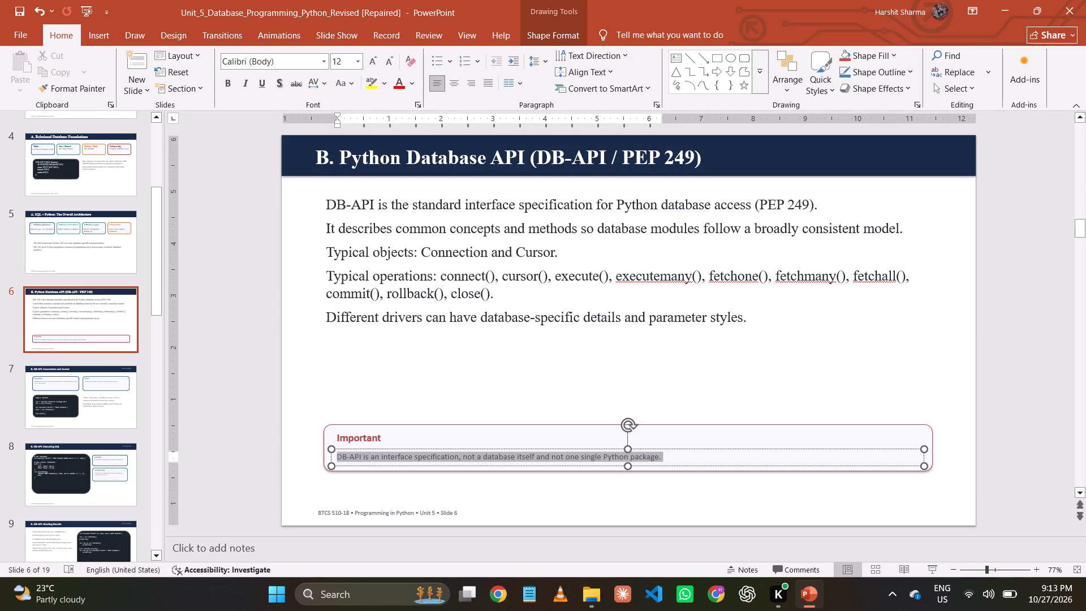
pyautogui.click(330, 68)
pyautogui.click(325, 67)
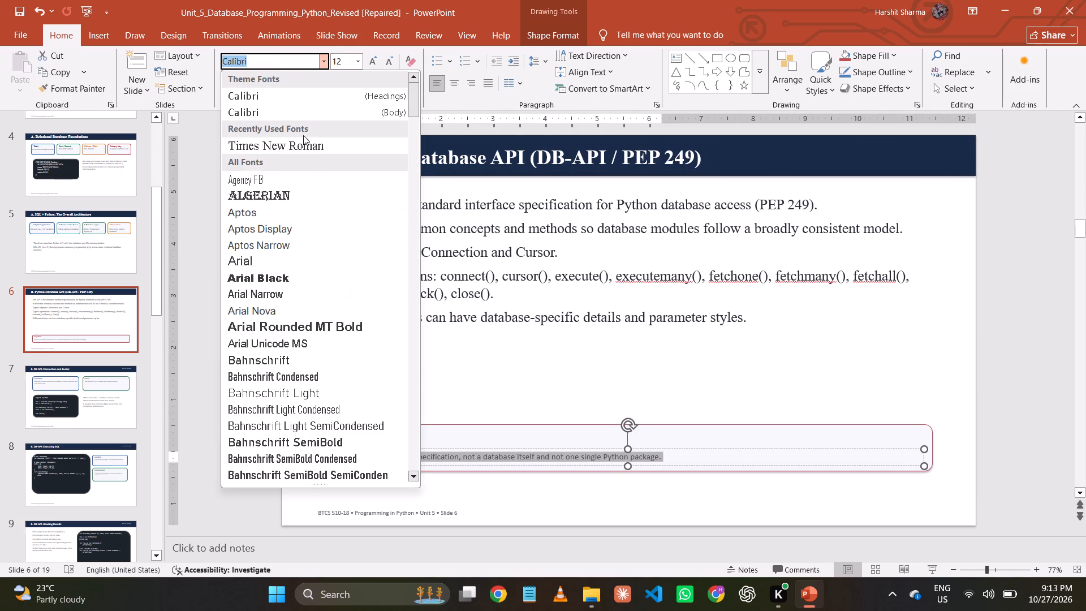
pyautogui.click(304, 144)
# Set the callout's "Important" heading to Times New Roman, 16 pt.
pyautogui.click(368, 437)
pyautogui.hotkey('ctrl', 'a')
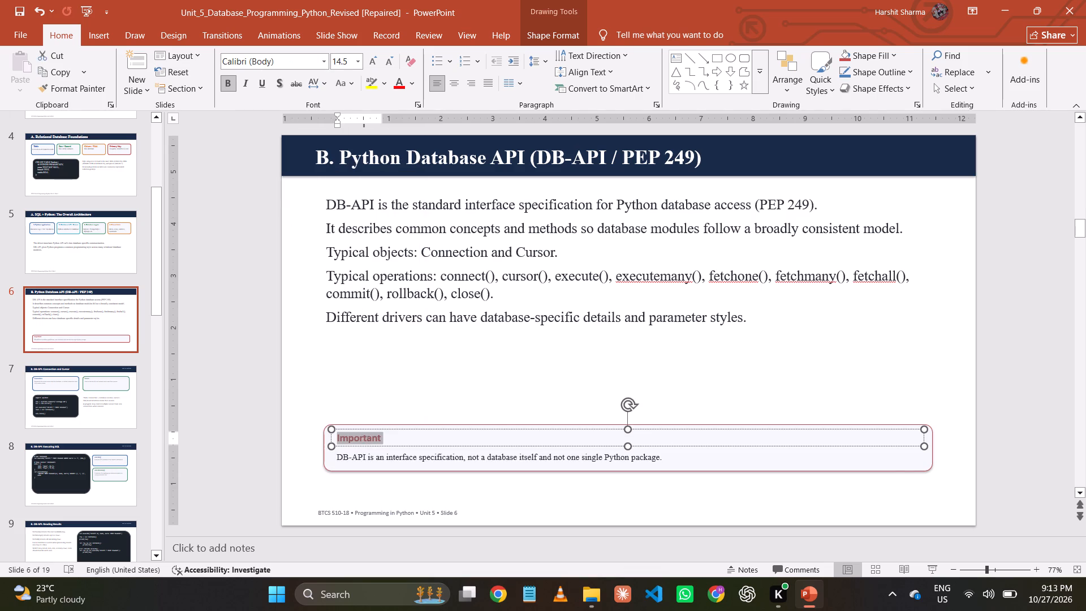
pyautogui.click(376, 61)
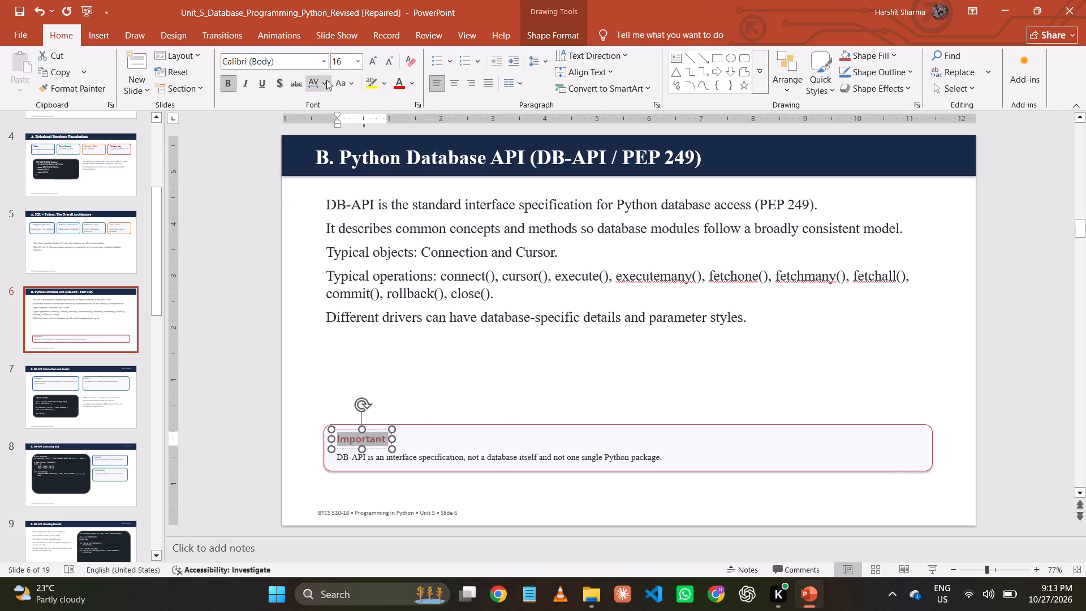
pyautogui.click(317, 56)
pyautogui.click(322, 63)
pyautogui.click(293, 144)
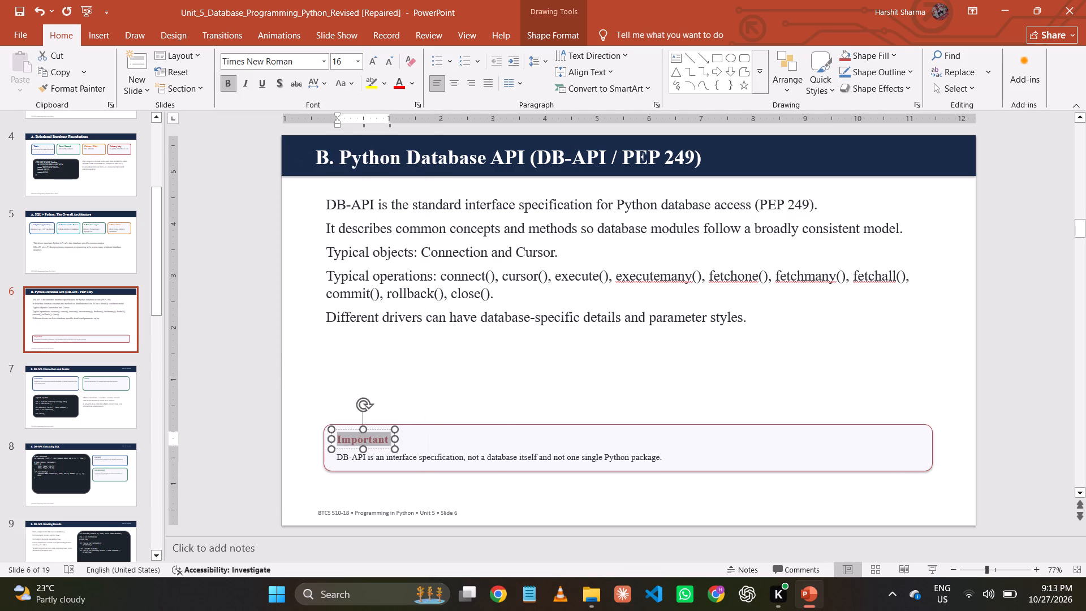
# Enlarge the Important callout's description to 14 pt in Times New Roman and save the presentation.
pyautogui.click(430, 455)
pyautogui.hotkey('ctrl', 'a')
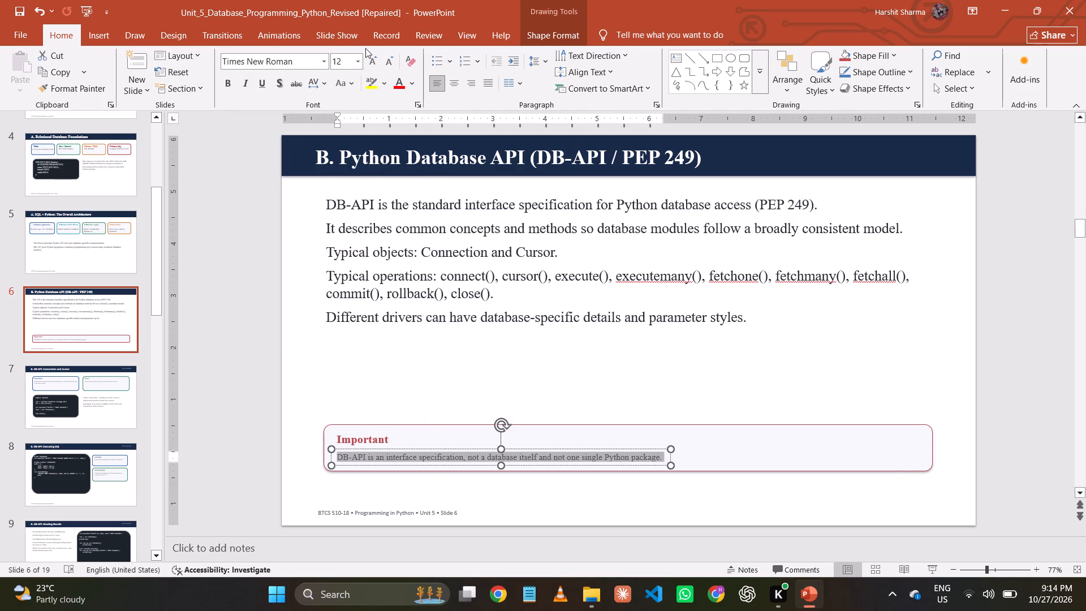
pyautogui.click(378, 66)
pyautogui.click(324, 63)
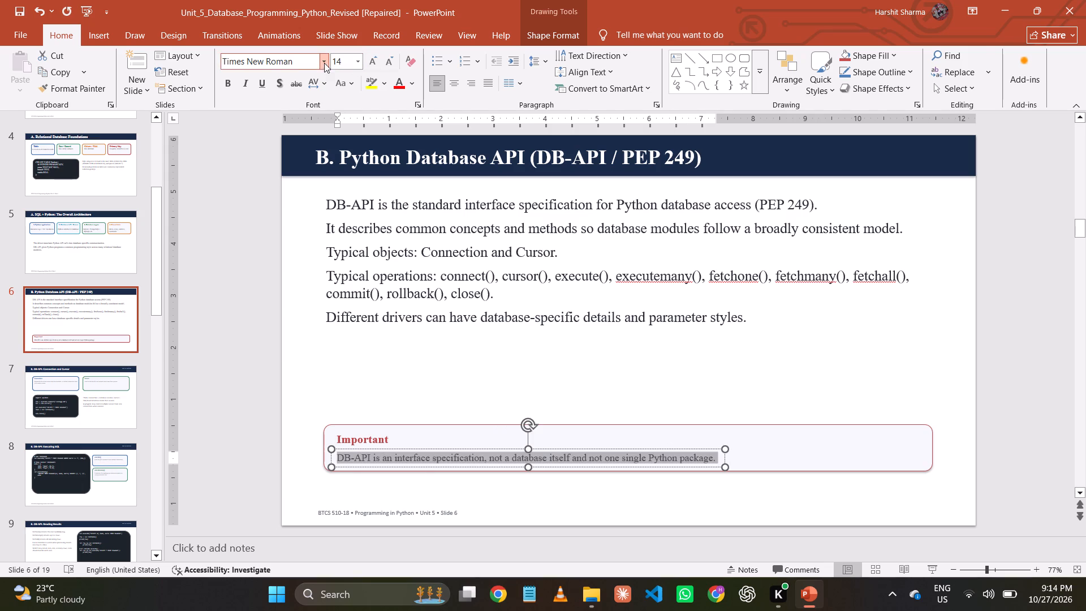
pyautogui.click(312, 143)
pyautogui.click(222, 201)
pyautogui.hotkey('ctrl', 's')
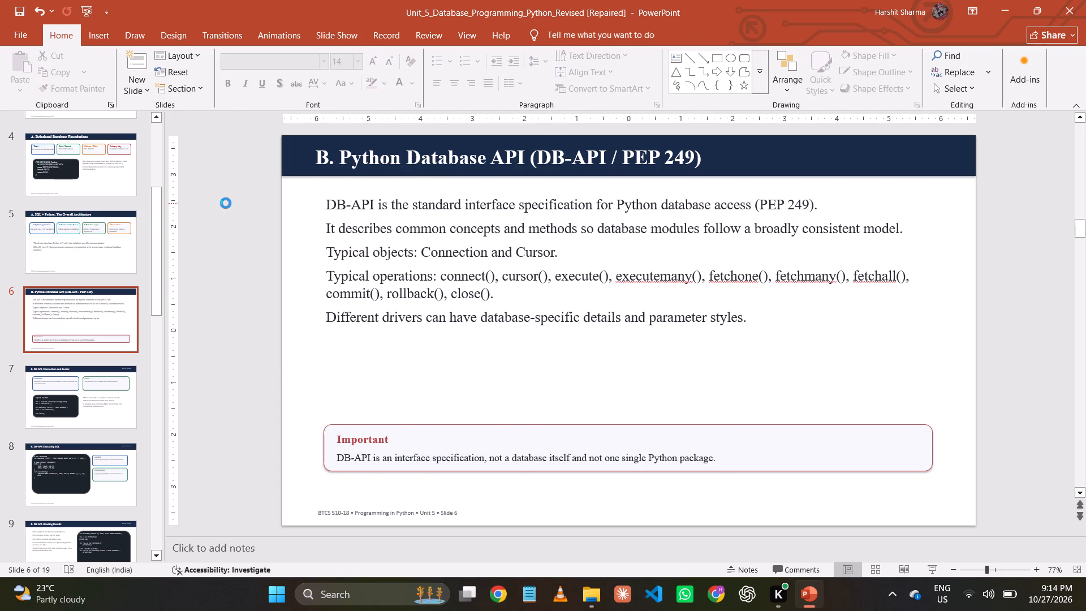
# On slide 7, change all text to Times New Roman and increase the font size by one step.
pyautogui.click(77, 391)
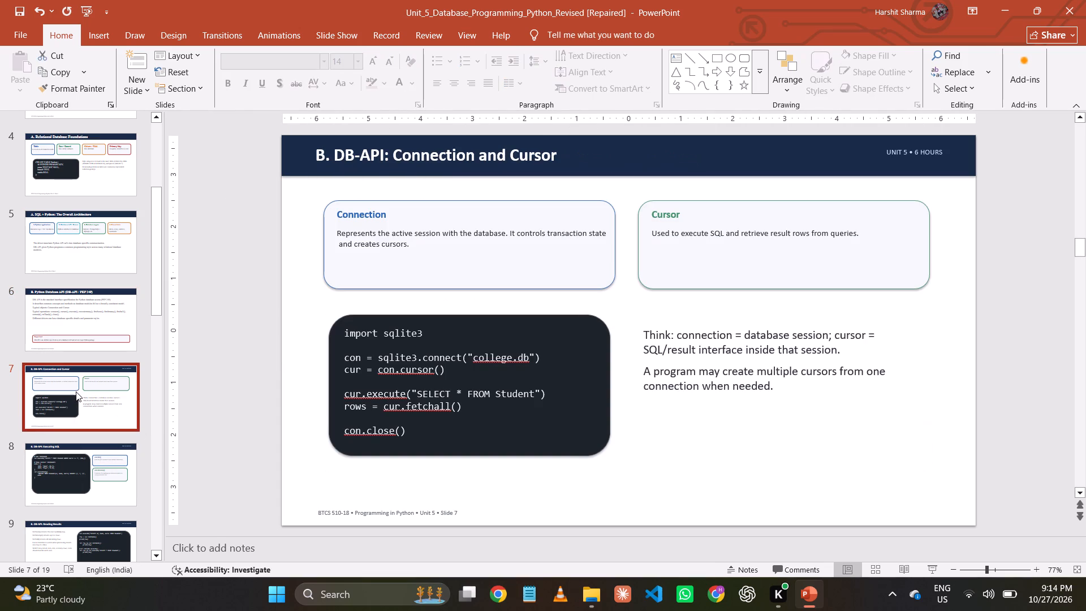
pyautogui.scroll(1, 105, 388)
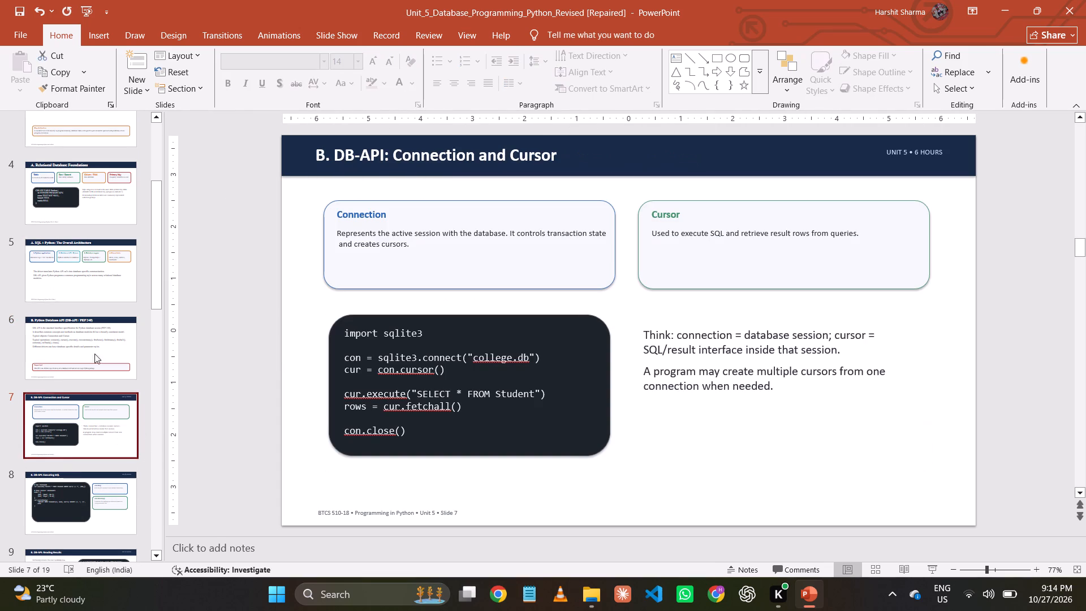
pyautogui.click(302, 295)
pyautogui.hotkey('ctrl', 'a')
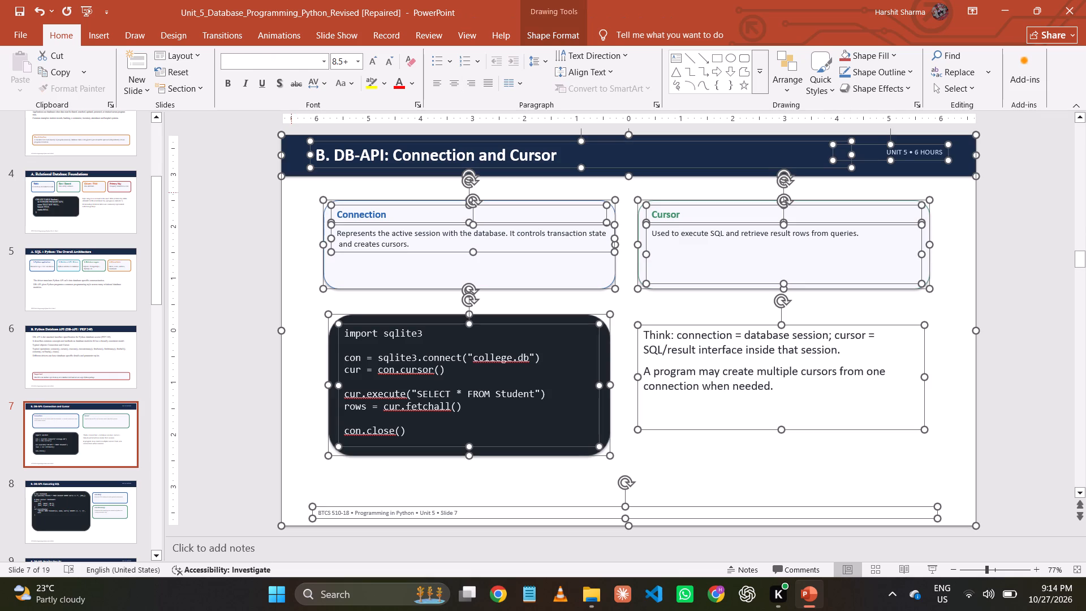
pyautogui.click(325, 62)
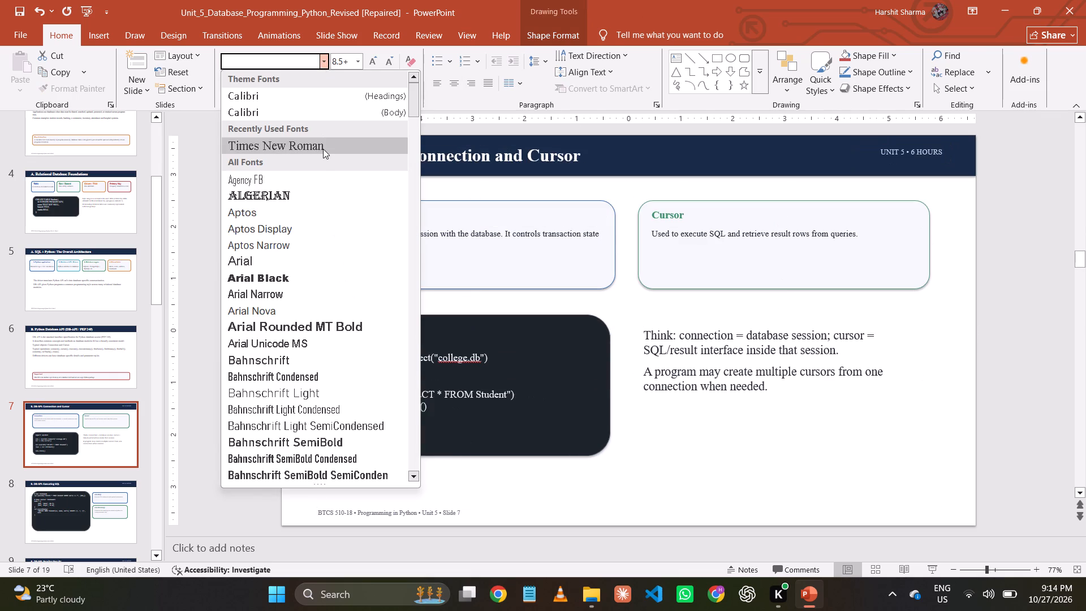
pyautogui.click(323, 149)
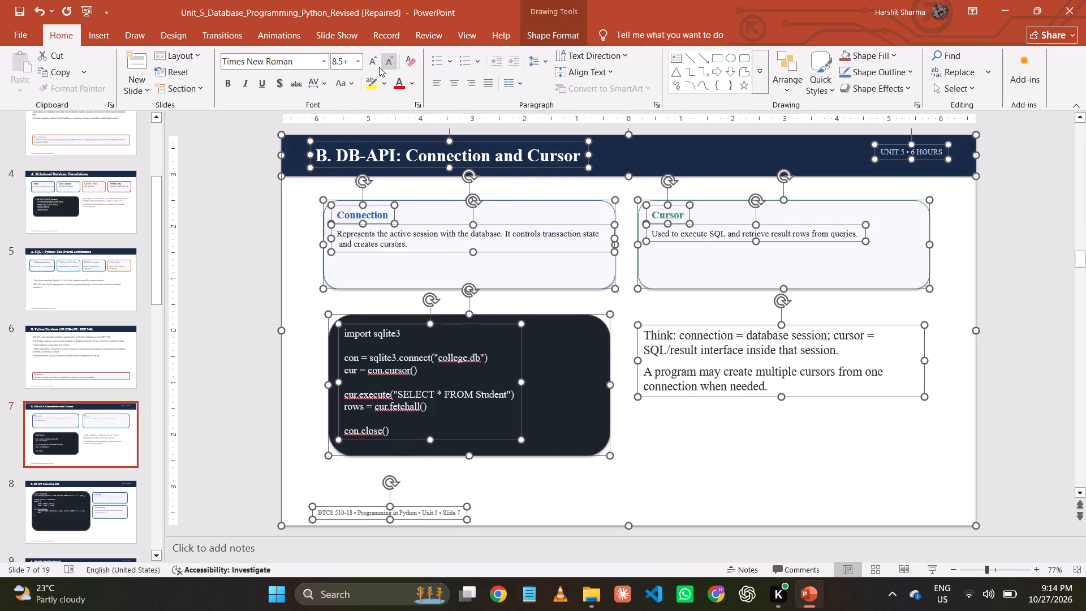
pyautogui.click(379, 66)
# Rebreak the Connection card's description so its second line reads "transaction state and creates cursors.", and save the presentation.
pyautogui.click(533, 231)
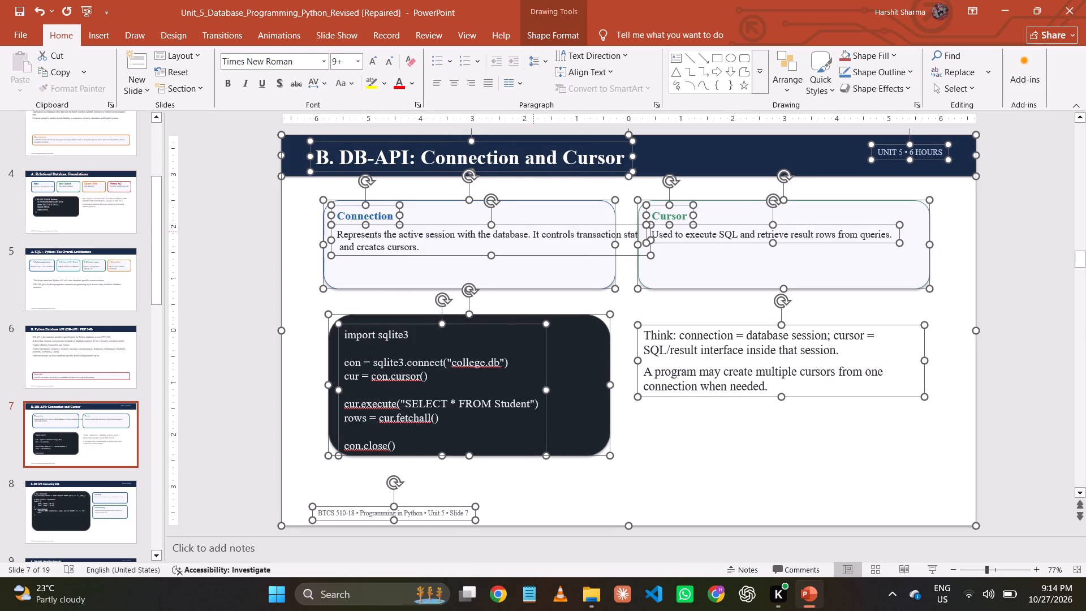
pyautogui.click(574, 237)
pyautogui.press('Return')
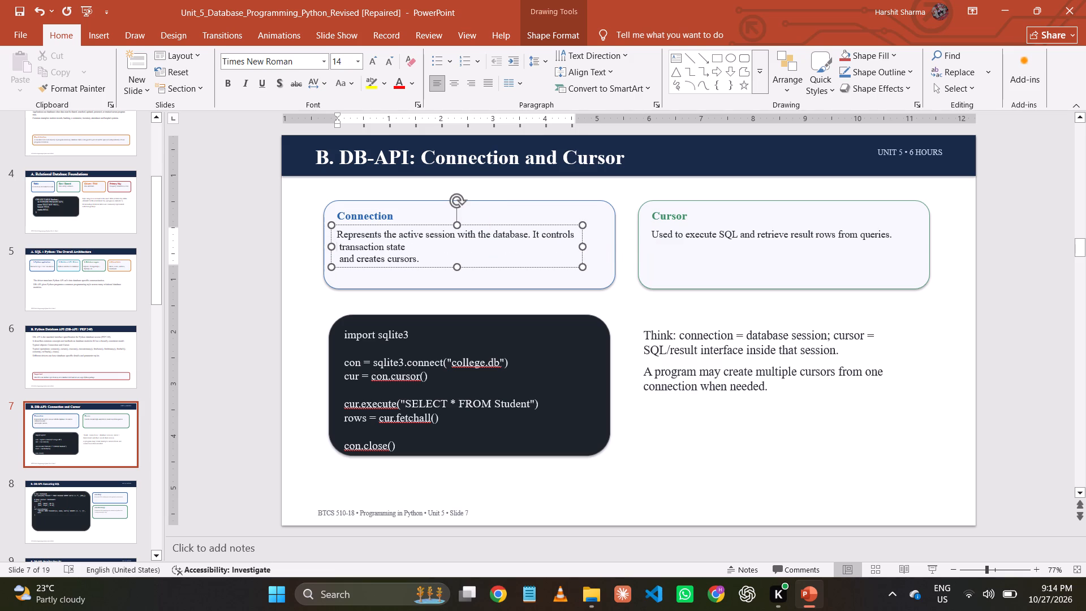
pyautogui.click(340, 259)
pyautogui.press('BackSpace')
pyautogui.press('BackSpace')
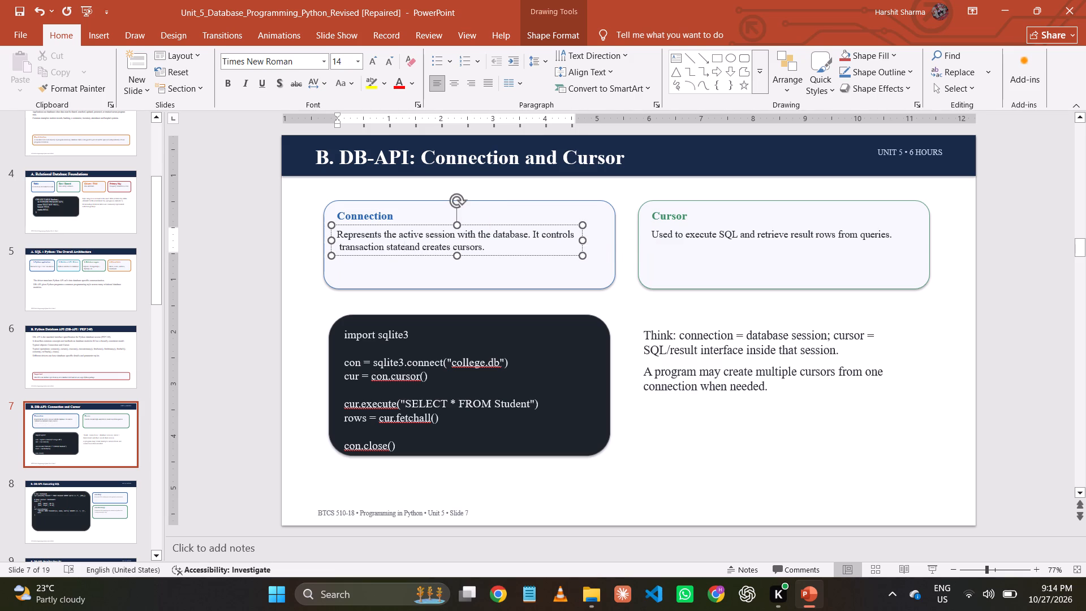
pyautogui.press('space')
pyautogui.click(308, 281)
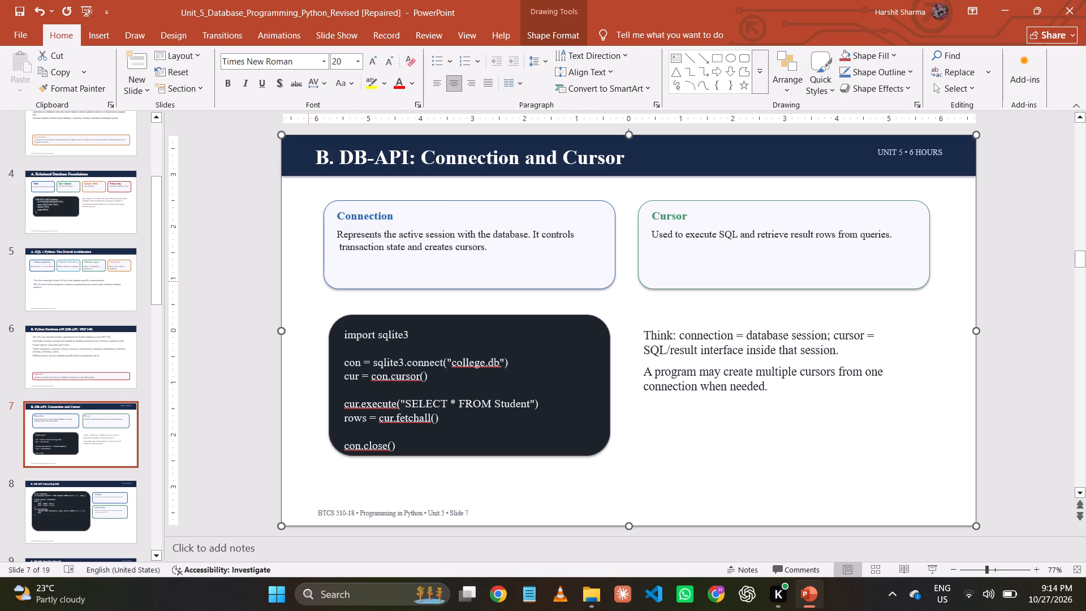
pyautogui.hotkey('ctrl', 's')
# Delete the "UNIT 5 • 6 HOURS" label from slide 7's title bar.
pyautogui.click(462, 159)
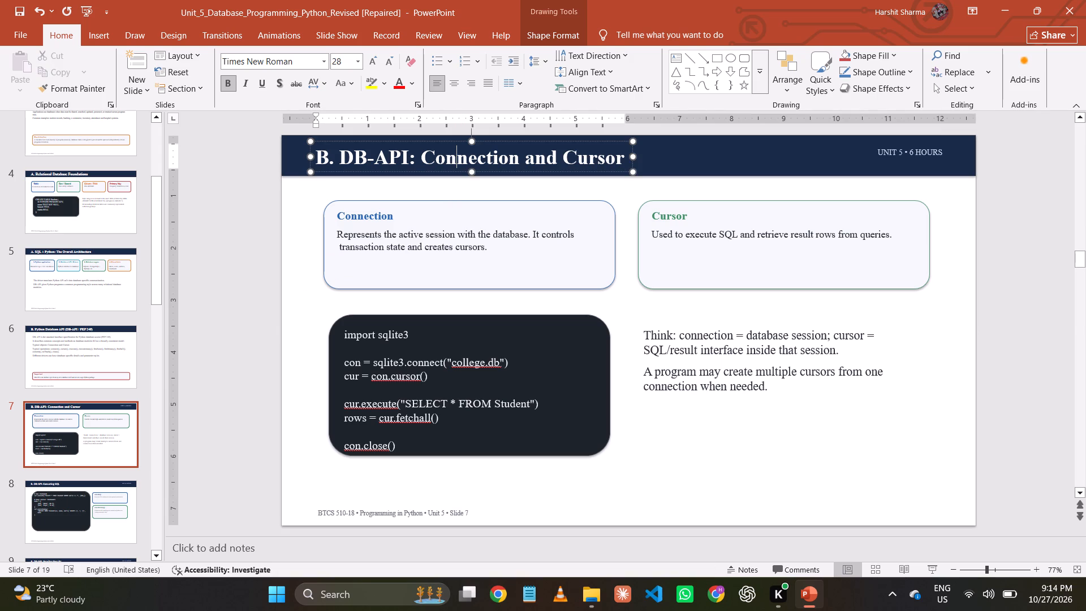
pyautogui.click(719, 360)
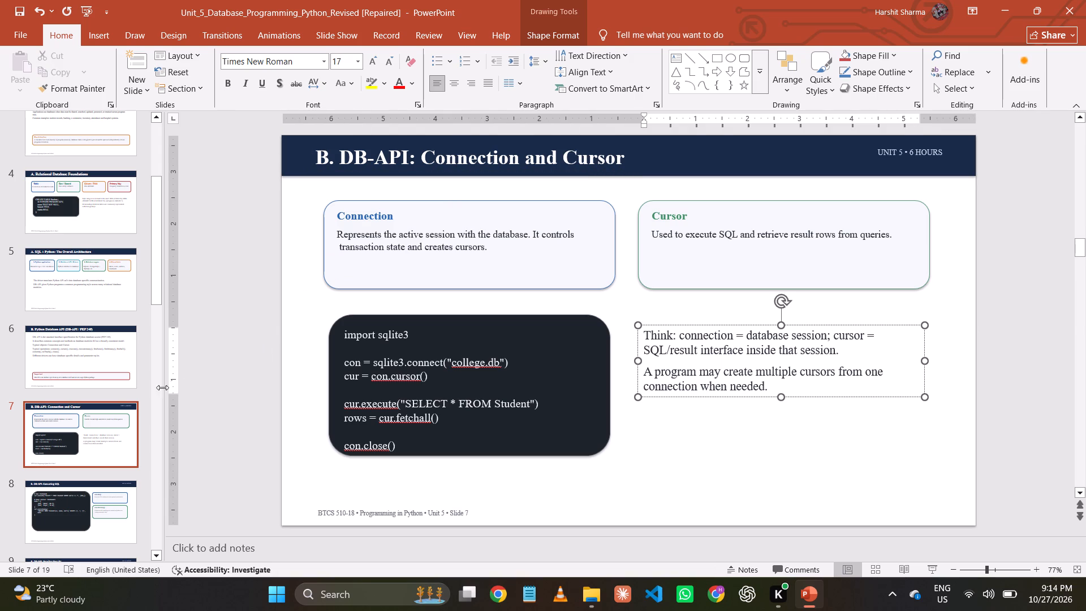
pyautogui.click(943, 146)
pyautogui.click(941, 147)
pyautogui.press('Delete')
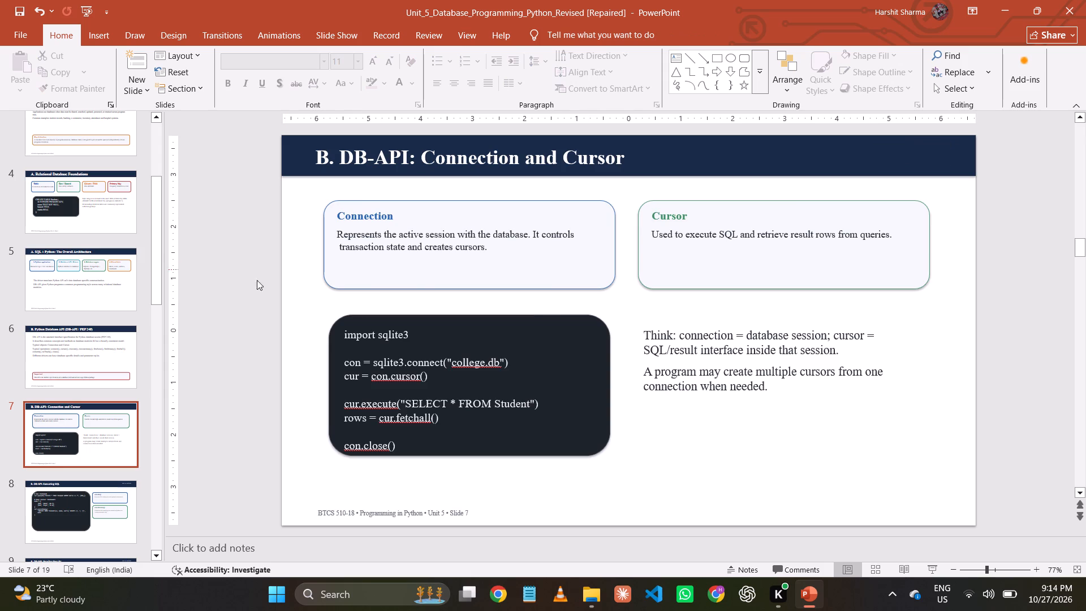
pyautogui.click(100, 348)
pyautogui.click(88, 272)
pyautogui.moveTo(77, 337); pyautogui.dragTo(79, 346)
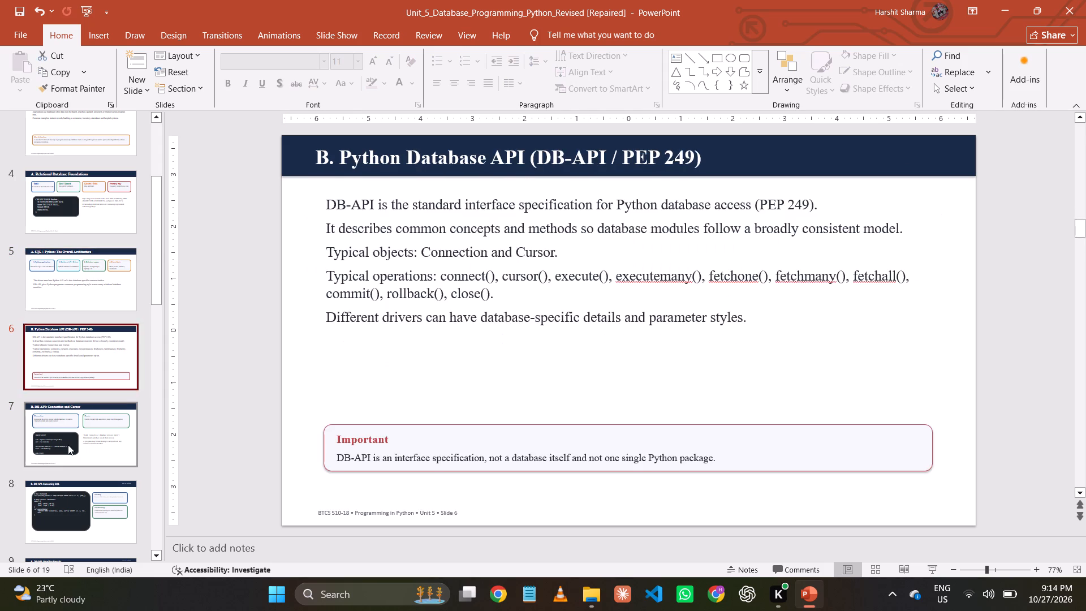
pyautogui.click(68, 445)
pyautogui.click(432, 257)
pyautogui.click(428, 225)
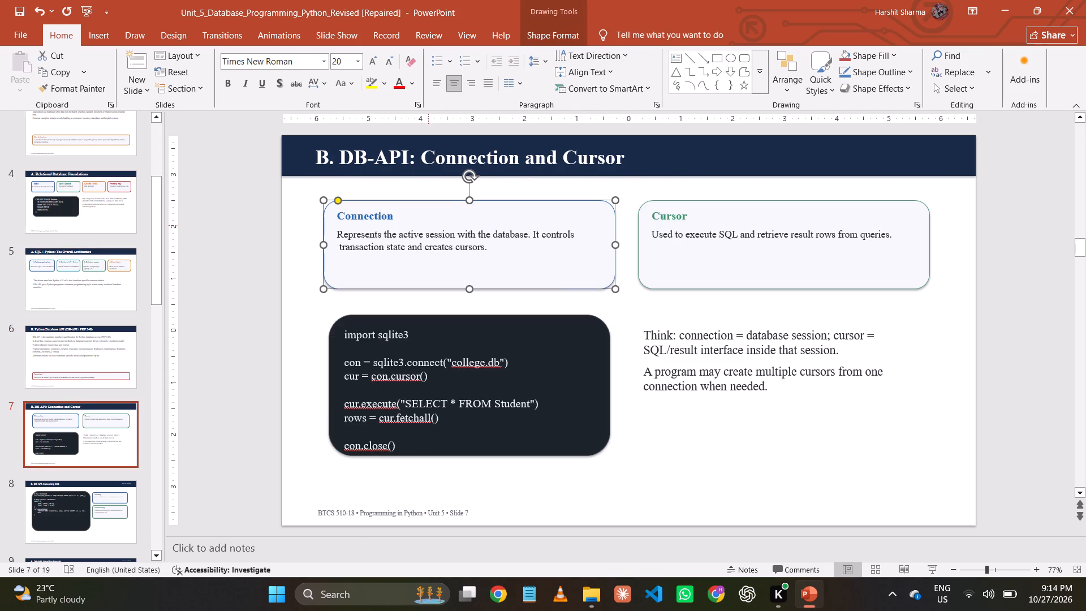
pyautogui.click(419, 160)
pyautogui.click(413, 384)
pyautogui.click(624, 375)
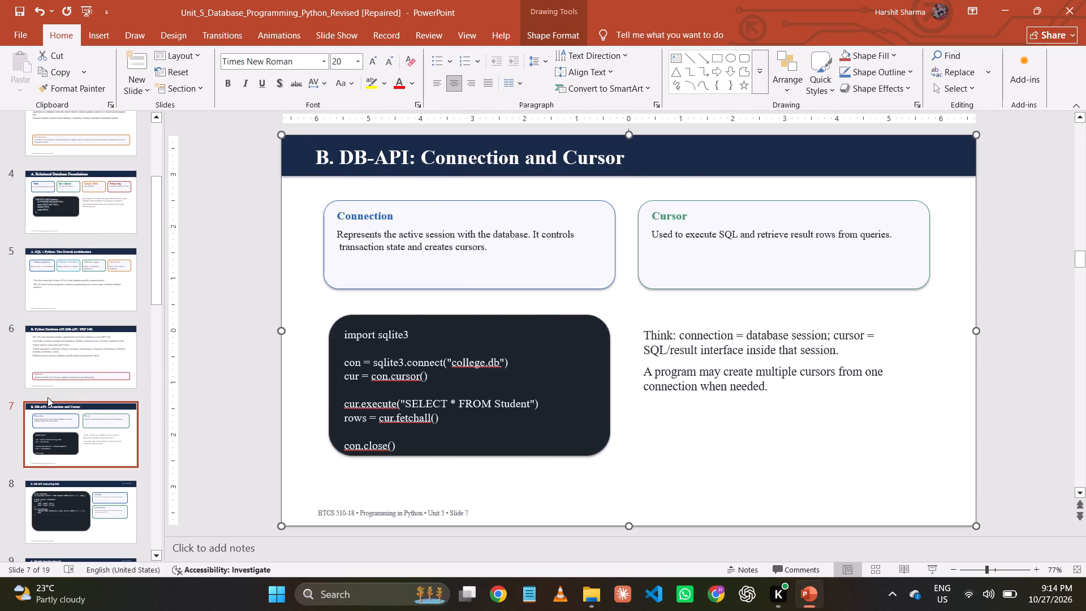
# On slide 8, change all text to Times New Roman and increase the font size by one step.
pyautogui.click(65, 490)
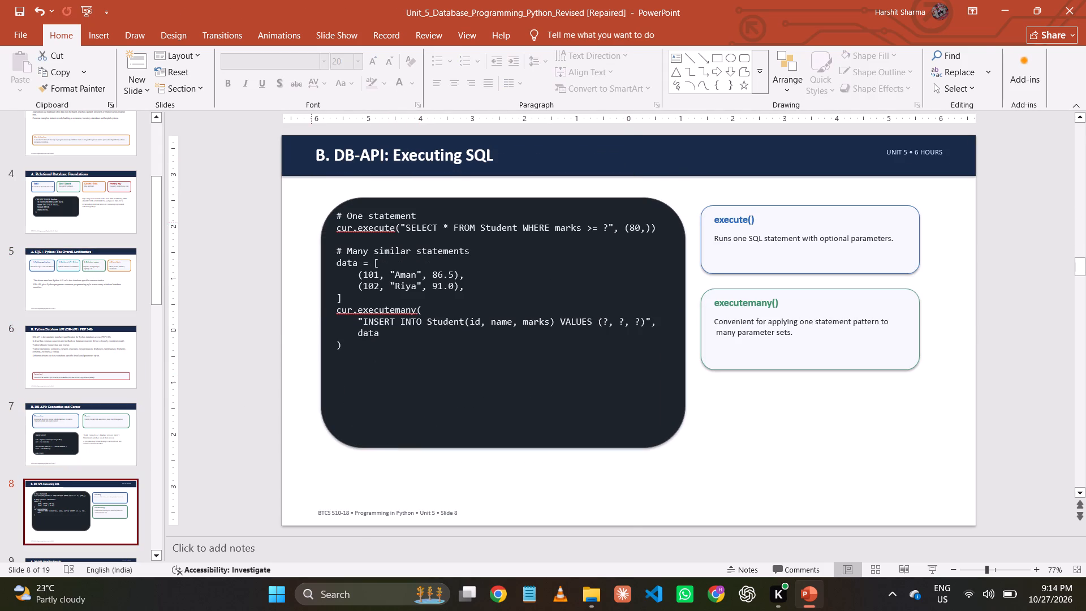
pyautogui.click(298, 208)
pyautogui.hotkey('ctrl', 'a')
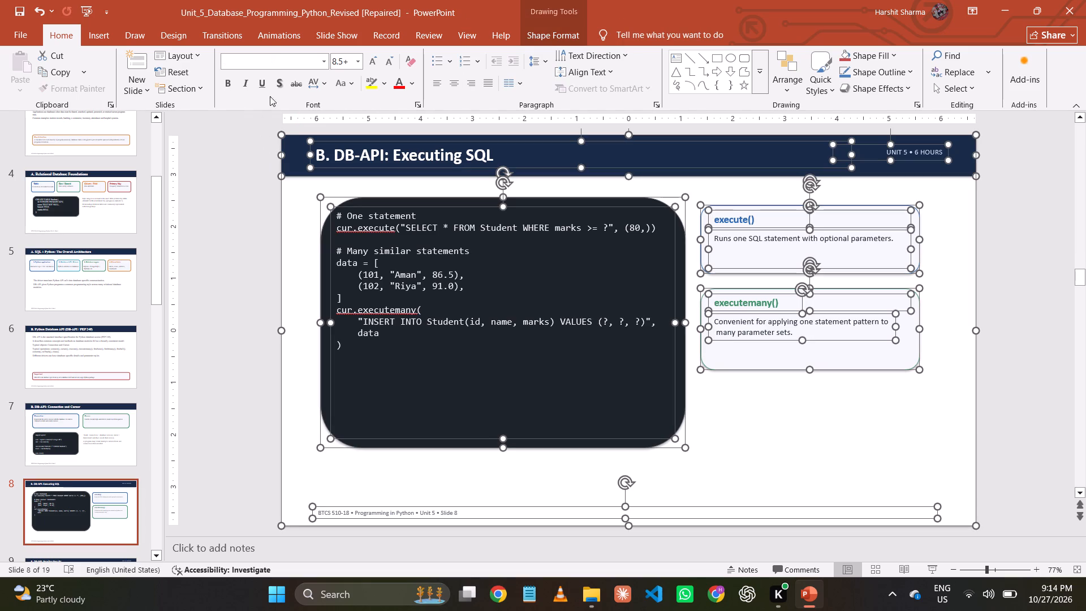
pyautogui.click(327, 59)
pyautogui.click(324, 142)
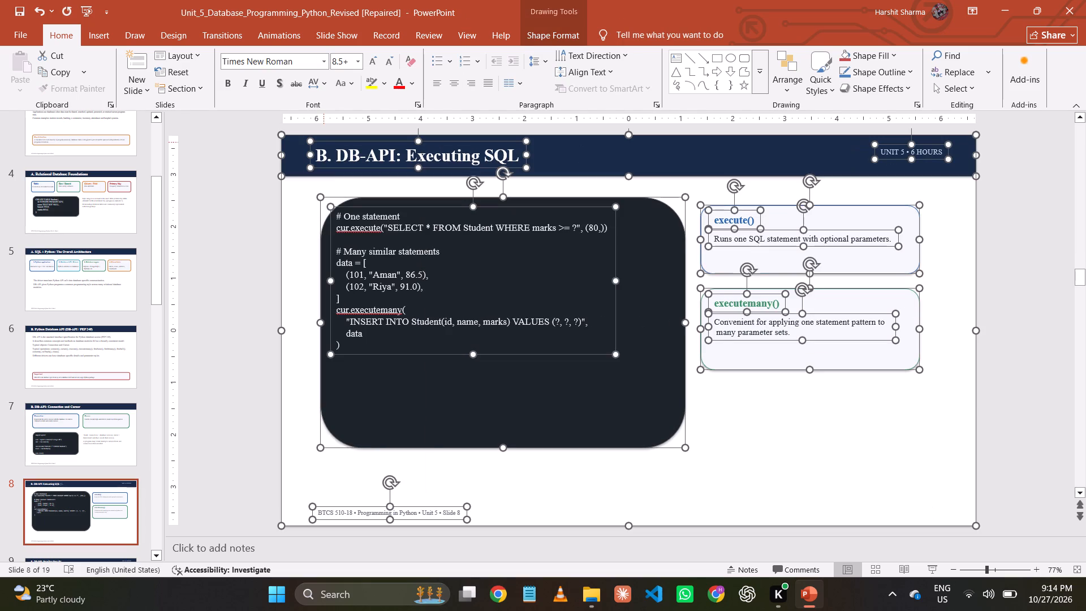
pyautogui.click(376, 62)
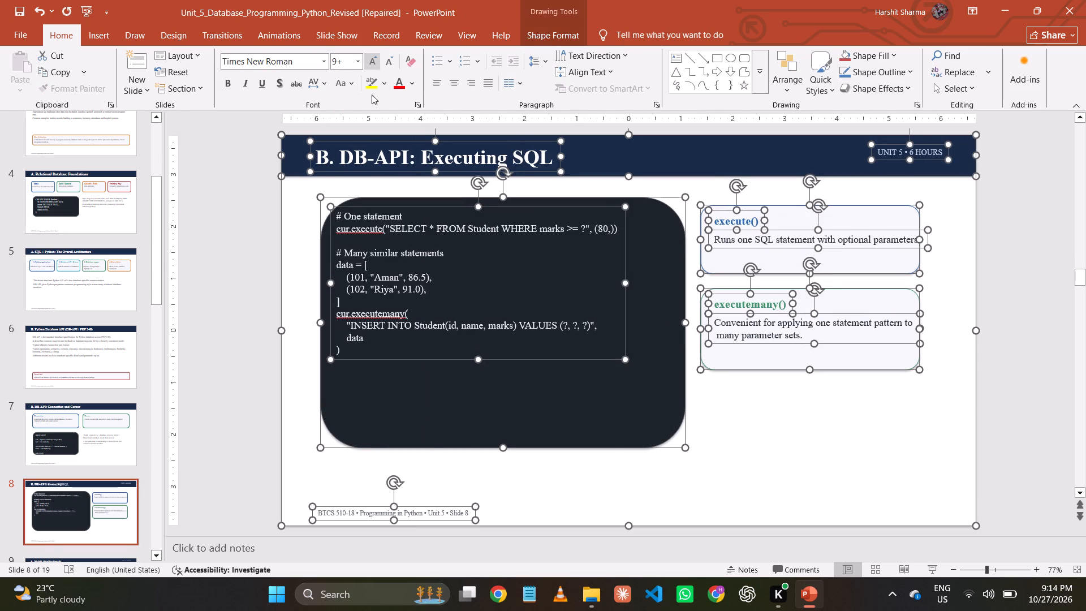
pyautogui.click(290, 240)
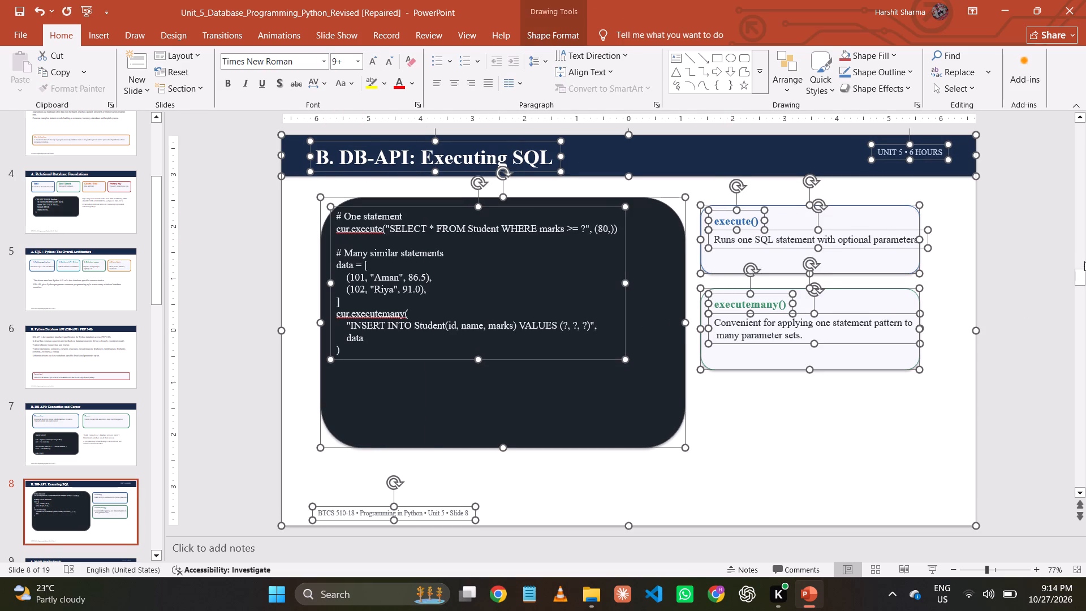
pyautogui.click(865, 397)
# Delete the "UNIT 5 • 6 HOURS" label from slide 8's title bar.
pyautogui.click(889, 141)
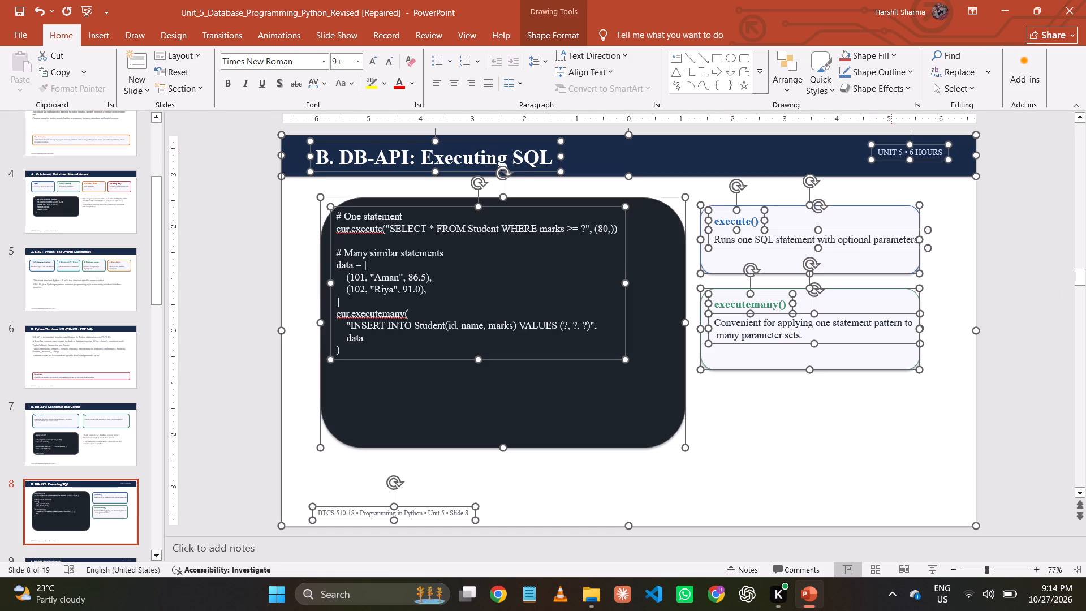
pyautogui.click(891, 150)
pyautogui.press('Delete')
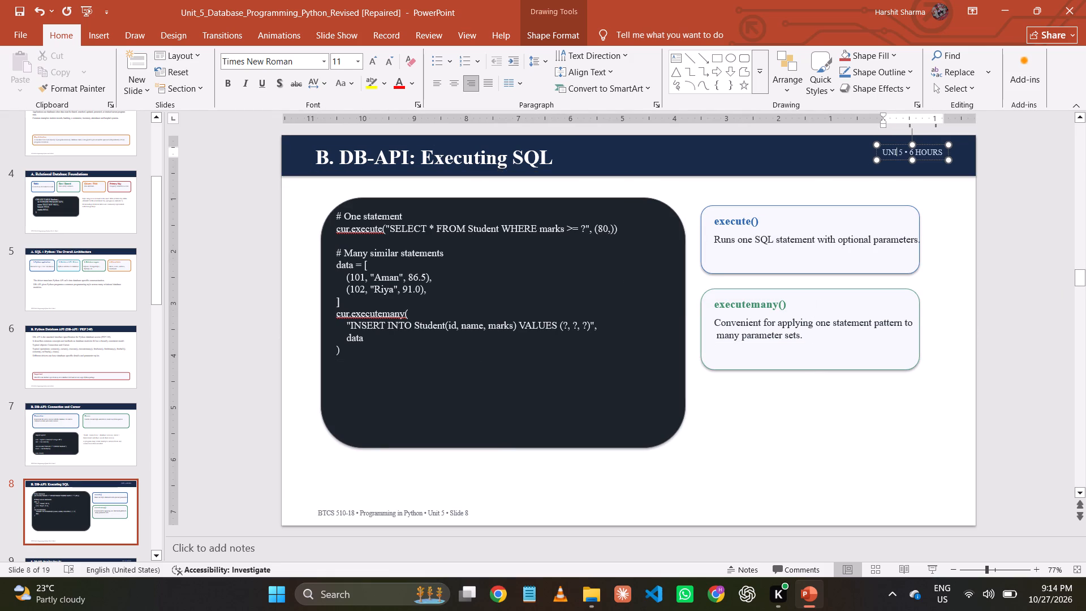
pyautogui.click(899, 143)
pyautogui.press('Delete')
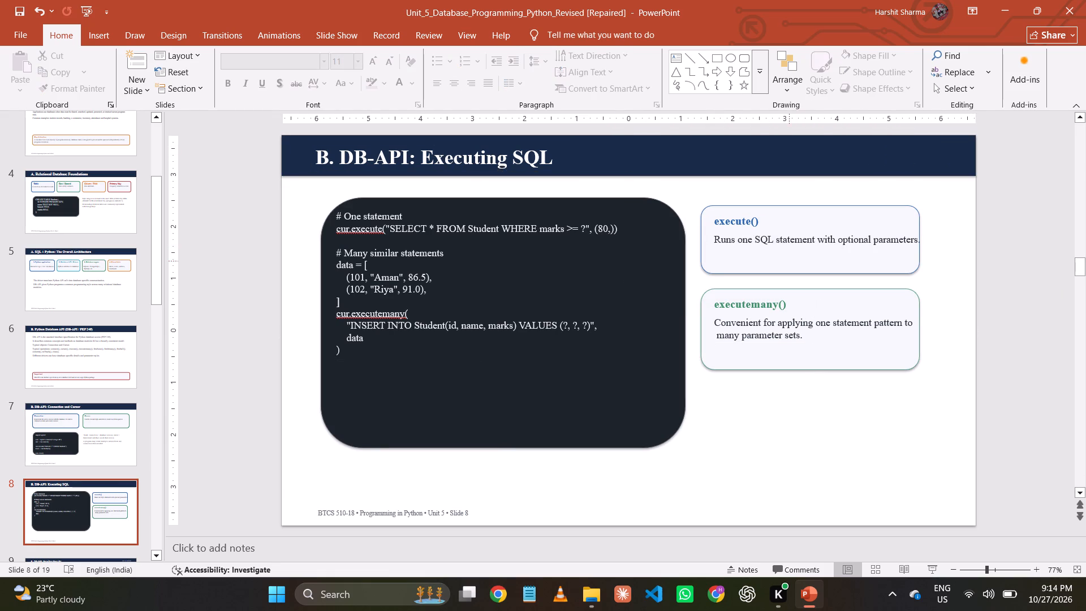
# Enlarge all the code text in slide 8's dark code block to 16 pt.
pyautogui.click(378, 234)
pyautogui.hotkey('ctrl', 'a')
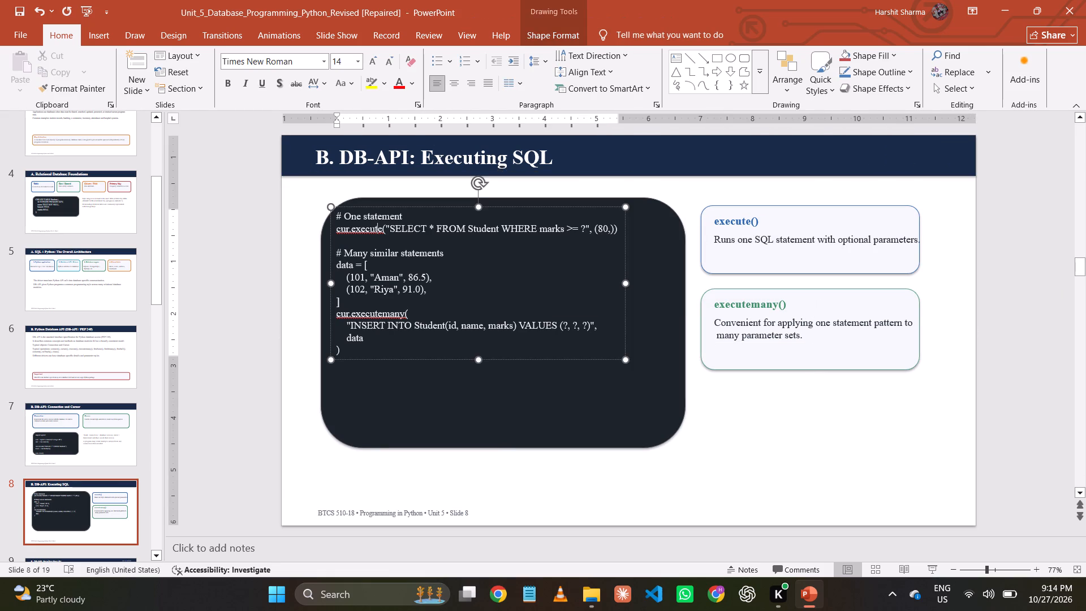
pyautogui.click(370, 64)
pyautogui.click(370, 64)
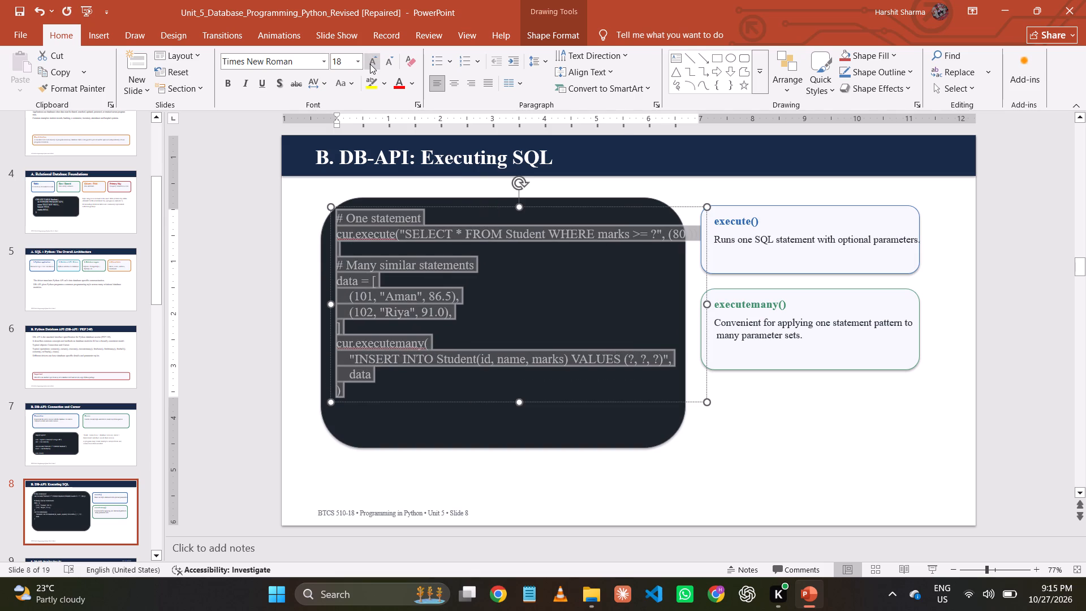
pyautogui.click(386, 64)
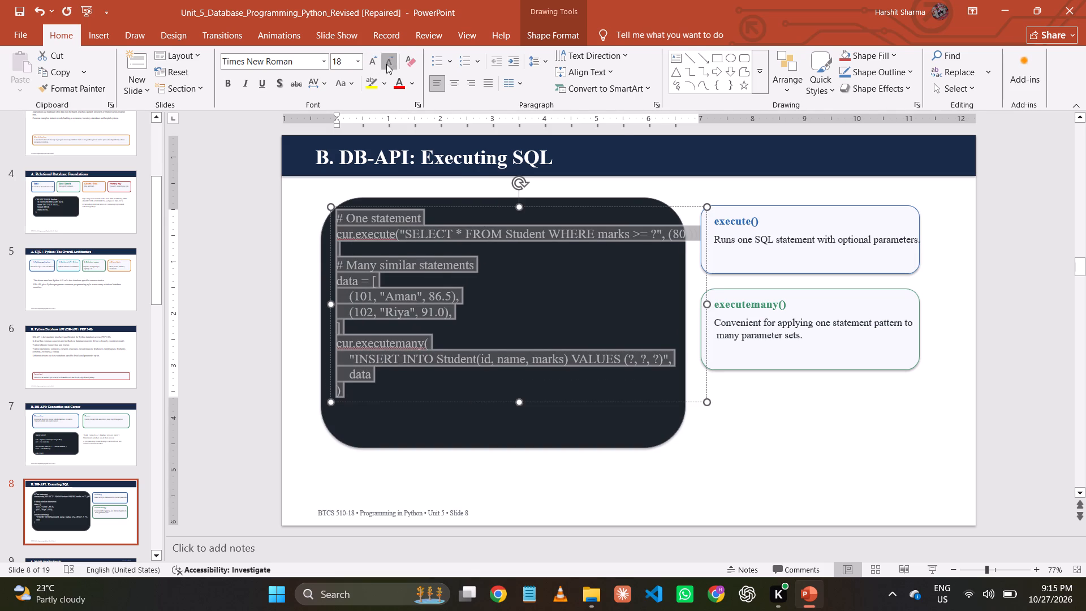
pyautogui.moveTo(802, 497); pyautogui.dragTo(800, 486)
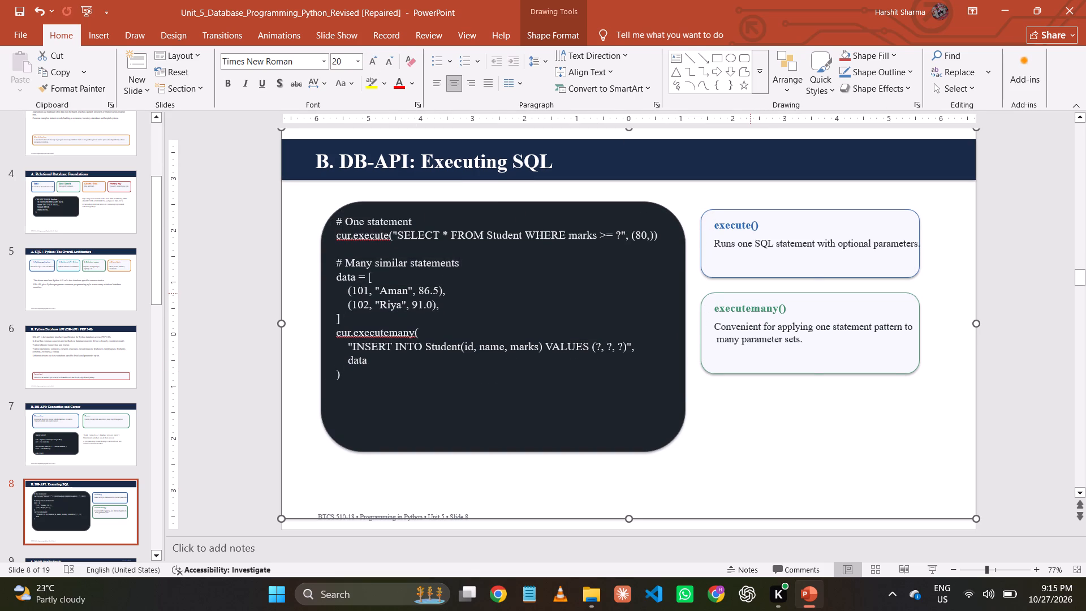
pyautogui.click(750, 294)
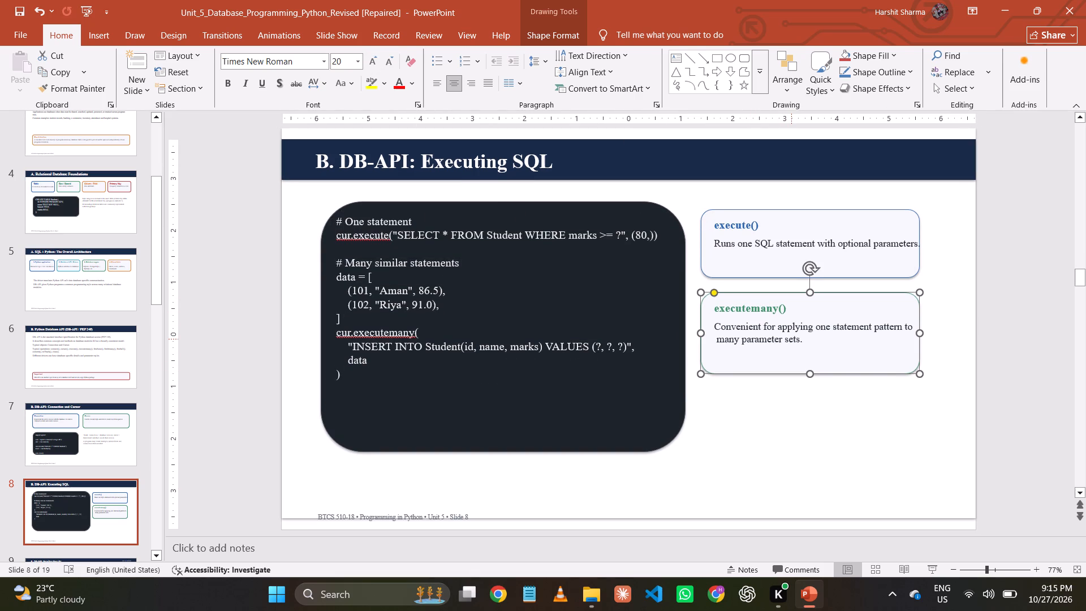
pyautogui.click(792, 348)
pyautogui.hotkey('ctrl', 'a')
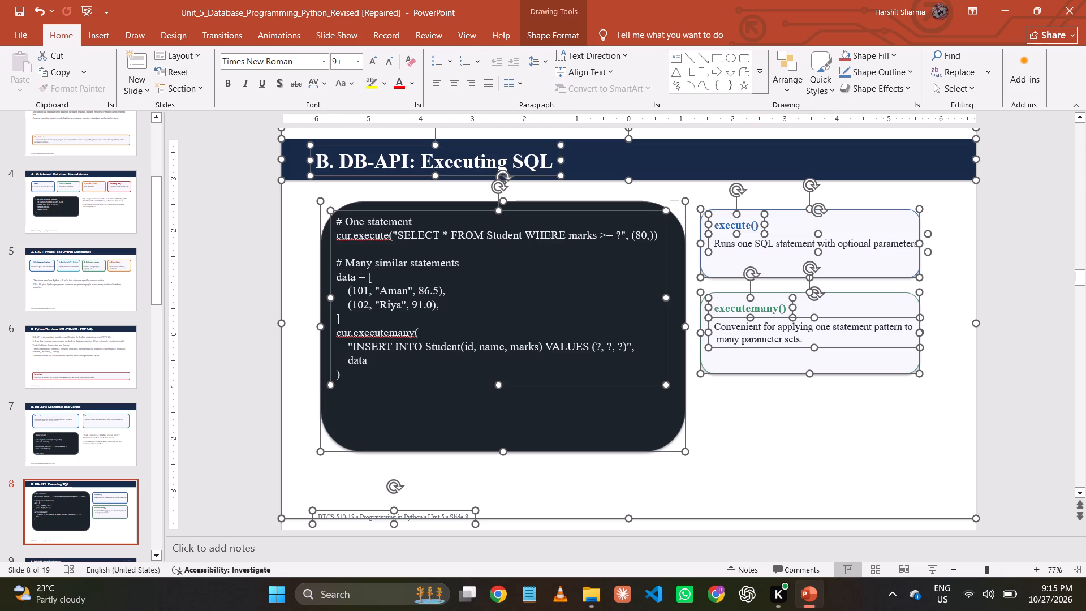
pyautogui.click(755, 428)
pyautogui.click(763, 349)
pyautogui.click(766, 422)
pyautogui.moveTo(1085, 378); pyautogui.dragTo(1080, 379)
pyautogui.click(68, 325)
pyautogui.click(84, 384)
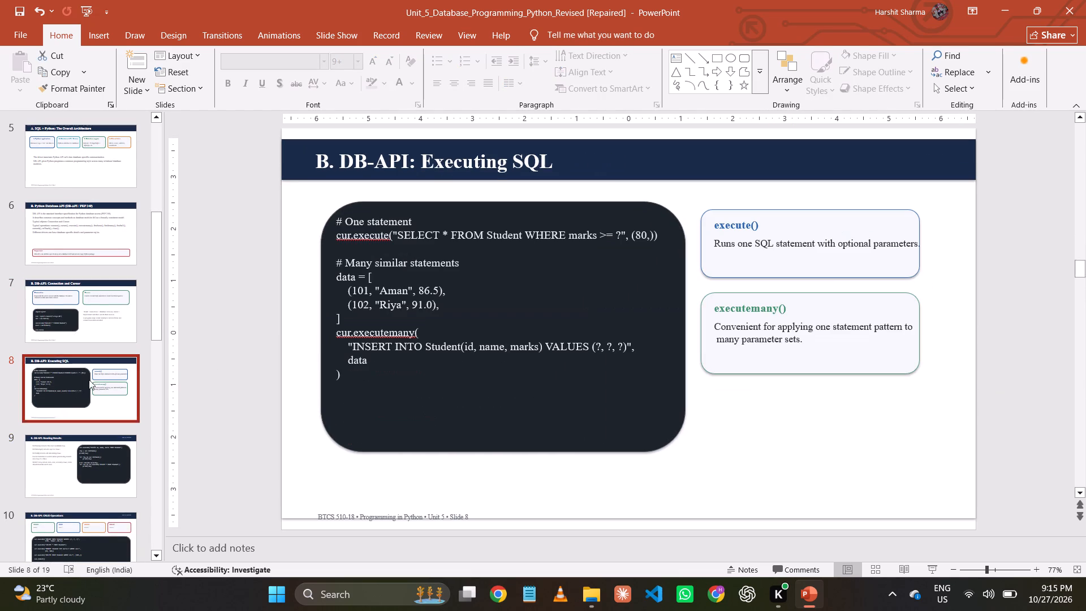
# Enlarge the descriptions in slide 8's executemany() and execute() cards to 16 pt.
pyautogui.click(752, 330)
pyautogui.hotkey('ctrl', 'a')
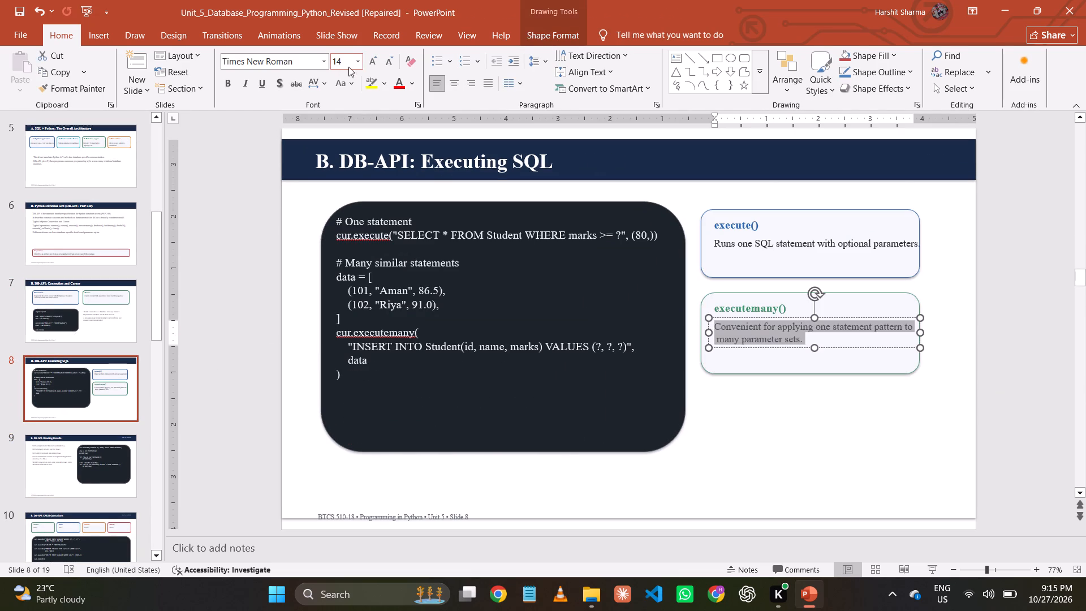
pyautogui.click(367, 65)
pyautogui.click(818, 246)
pyautogui.hotkey('ctrl', 'a')
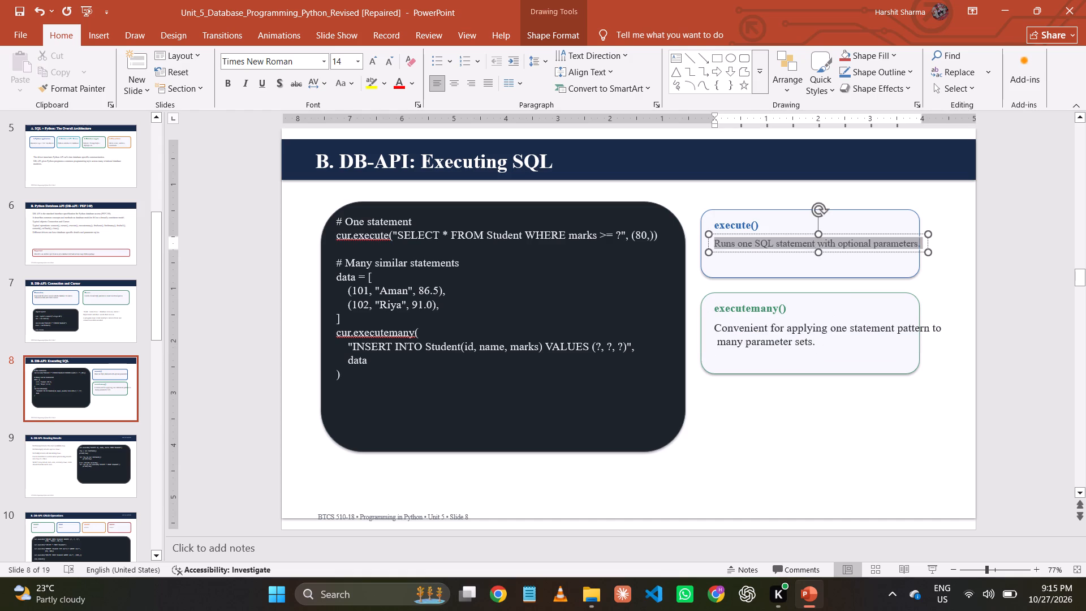
pyautogui.click(370, 65)
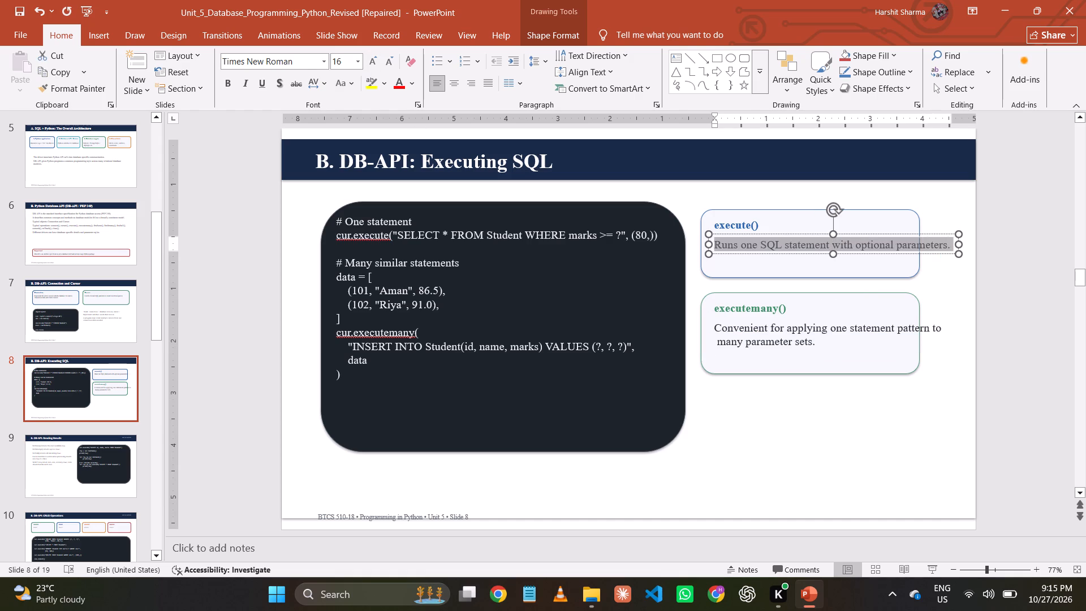
# Break the execute() card's description so its second line reads "parameters.", and save the presentation.
pyautogui.click(896, 248)
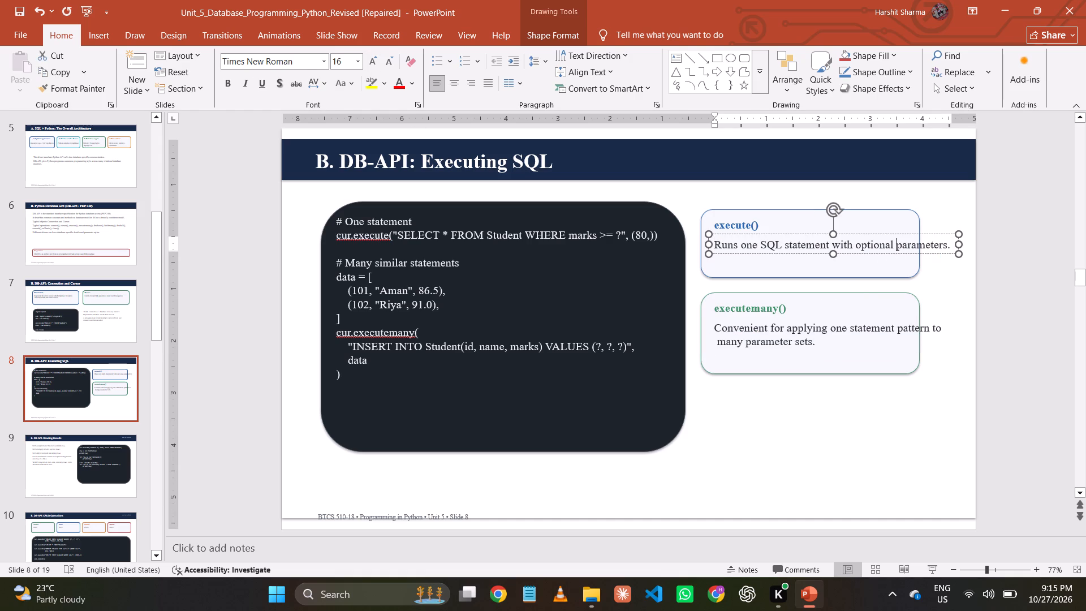
pyautogui.press('Return')
pyautogui.hotkey('ctrl', 's')
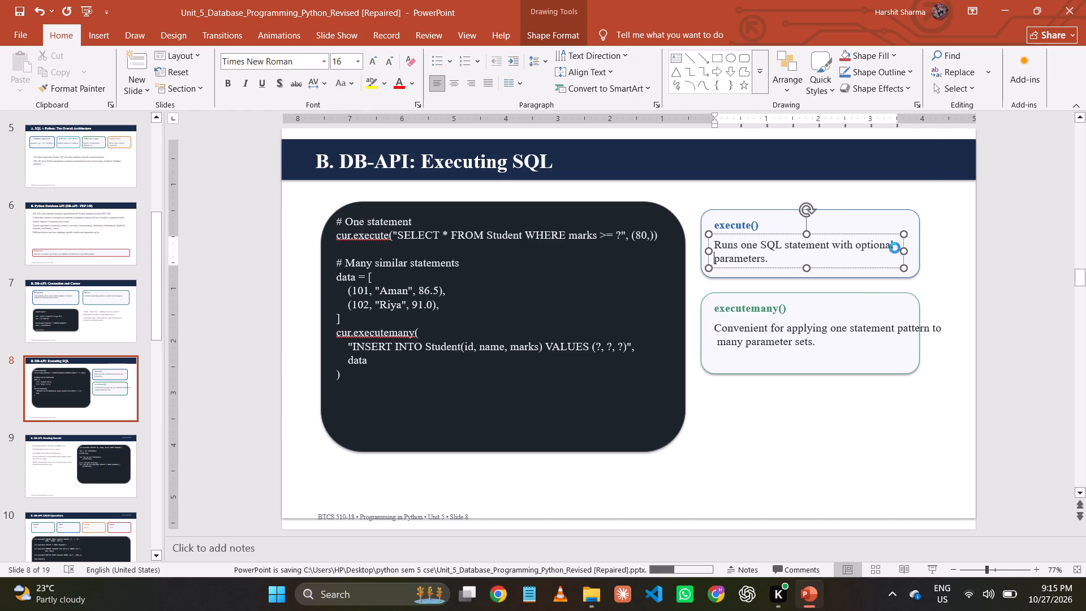
# Rebreak the executemany() card's description so its second line reads "pattern to many parameter sets.", and save the presentation.
pyautogui.click(929, 326)
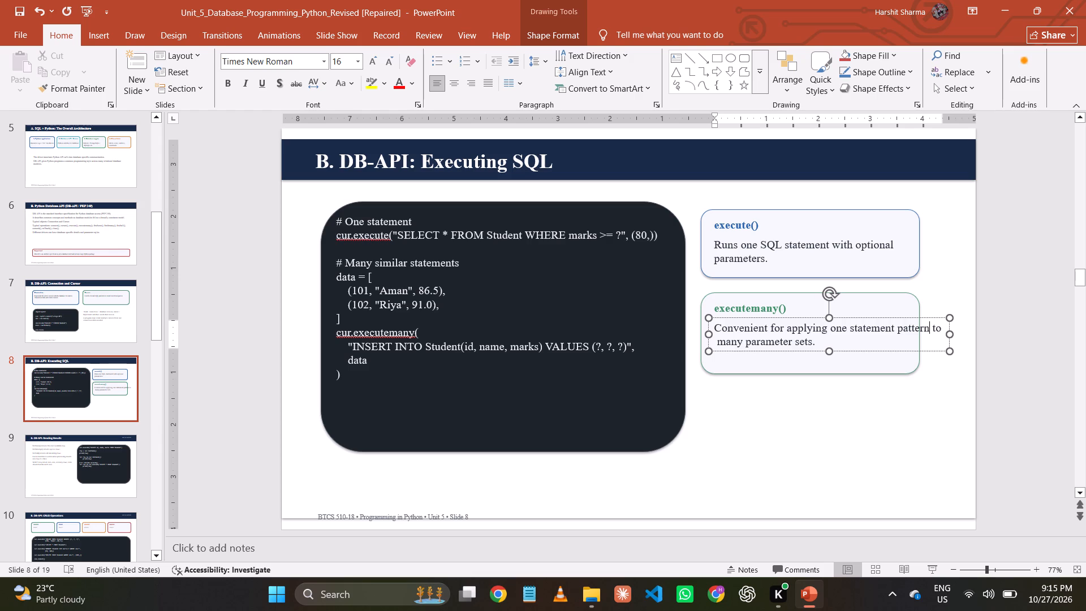
pyautogui.click(897, 334)
pyautogui.press('Return')
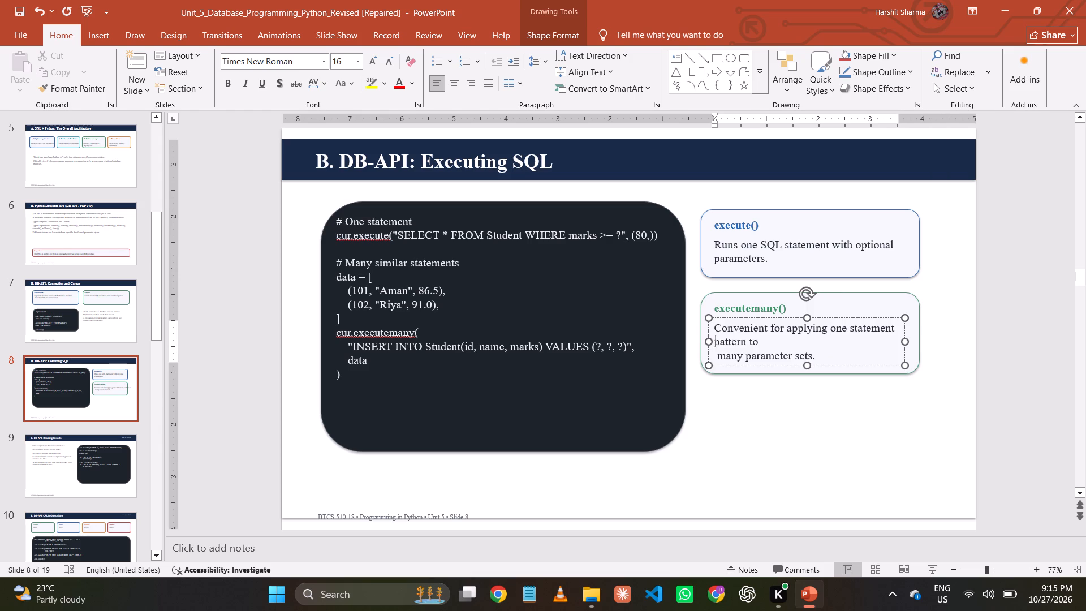
pyautogui.click(717, 359)
pyautogui.press('BackSpace')
pyautogui.press('BackSpace')
pyautogui.press('space')
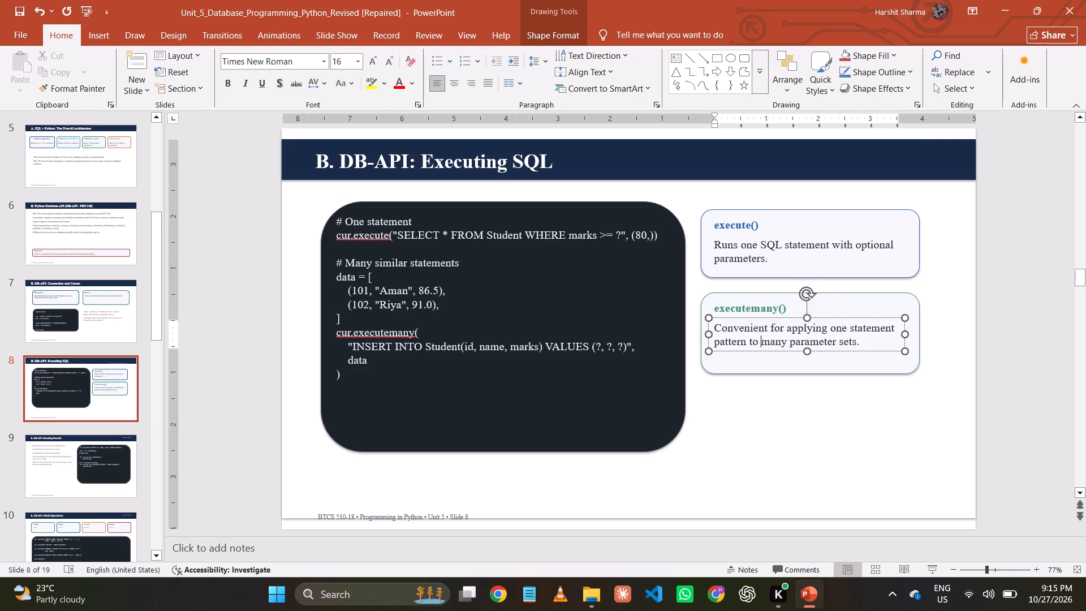
pyautogui.hotkey('ctrl', 's')
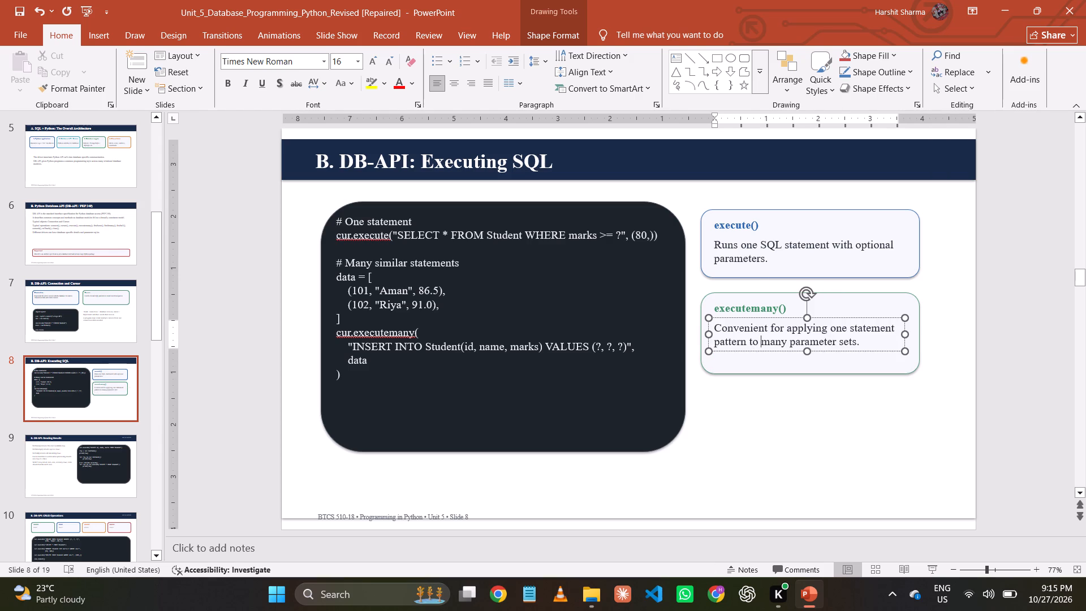
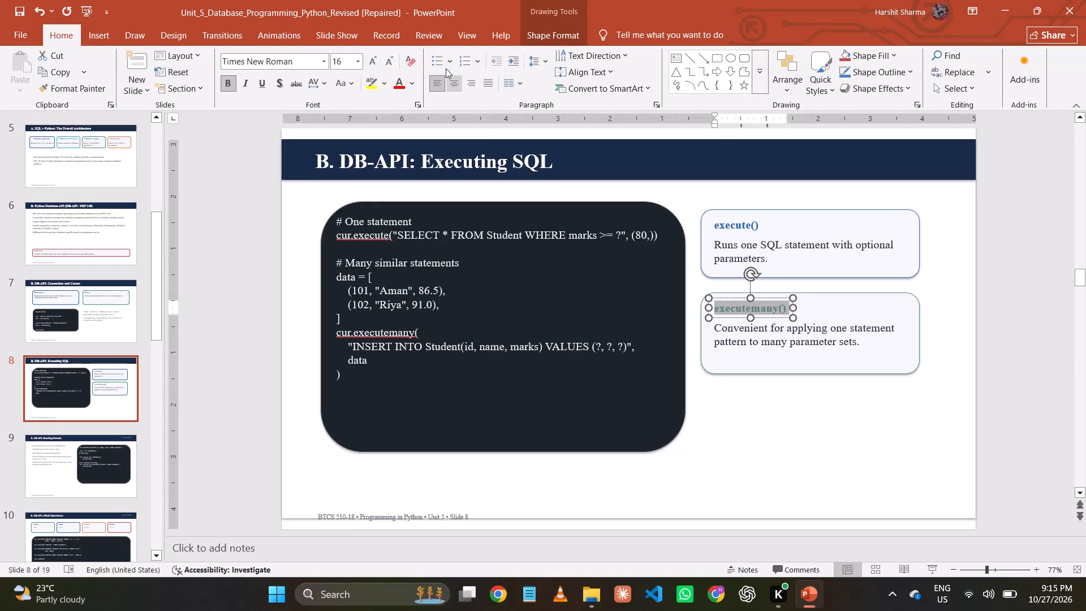
# Save the presentation.
pyautogui.click(606, 482)
pyautogui.hotkey('ctrl', 's')
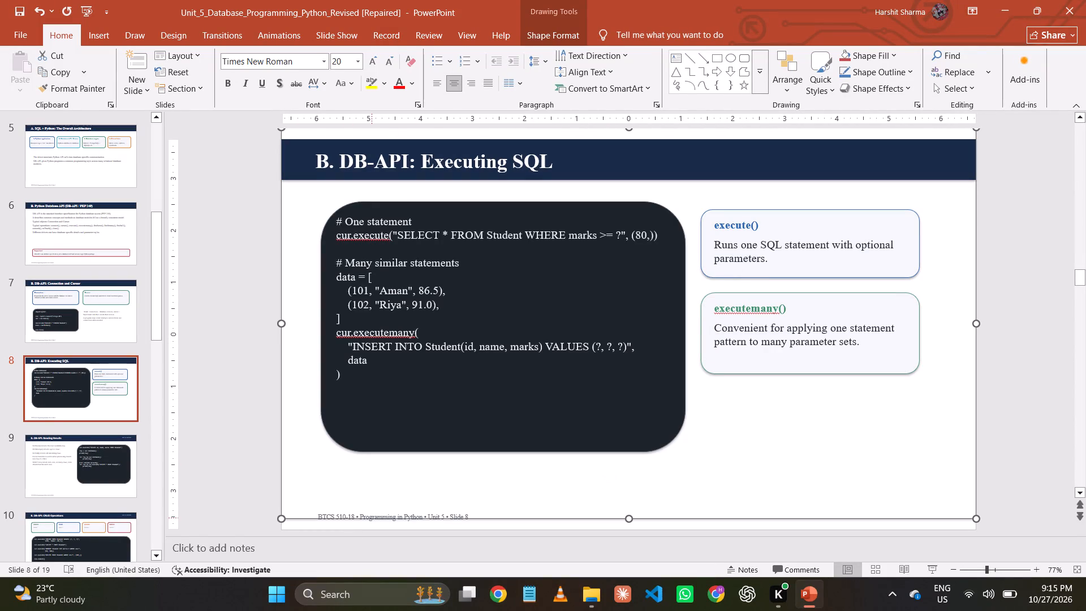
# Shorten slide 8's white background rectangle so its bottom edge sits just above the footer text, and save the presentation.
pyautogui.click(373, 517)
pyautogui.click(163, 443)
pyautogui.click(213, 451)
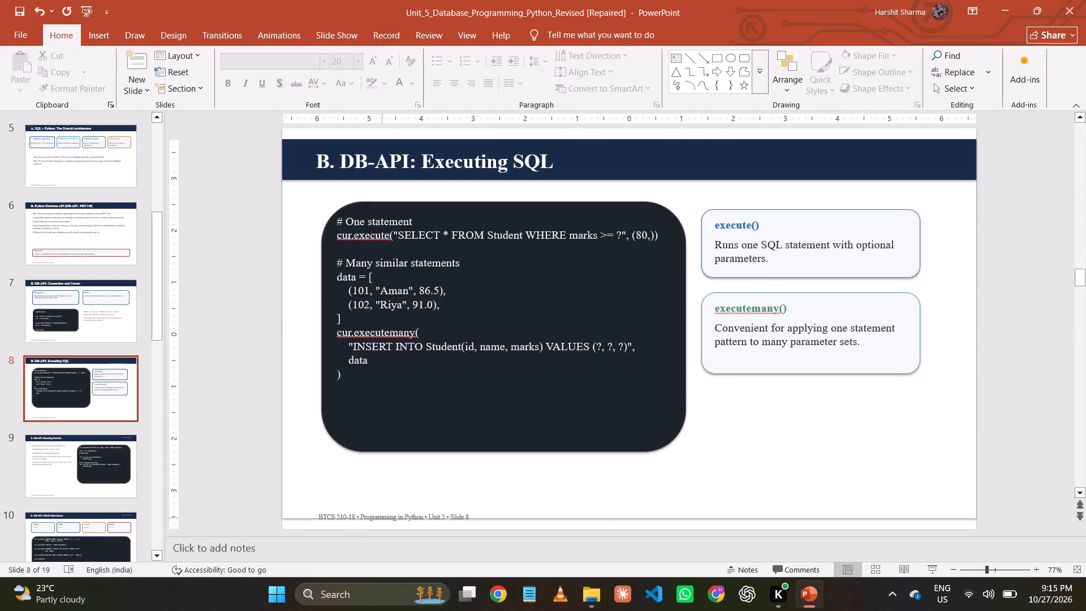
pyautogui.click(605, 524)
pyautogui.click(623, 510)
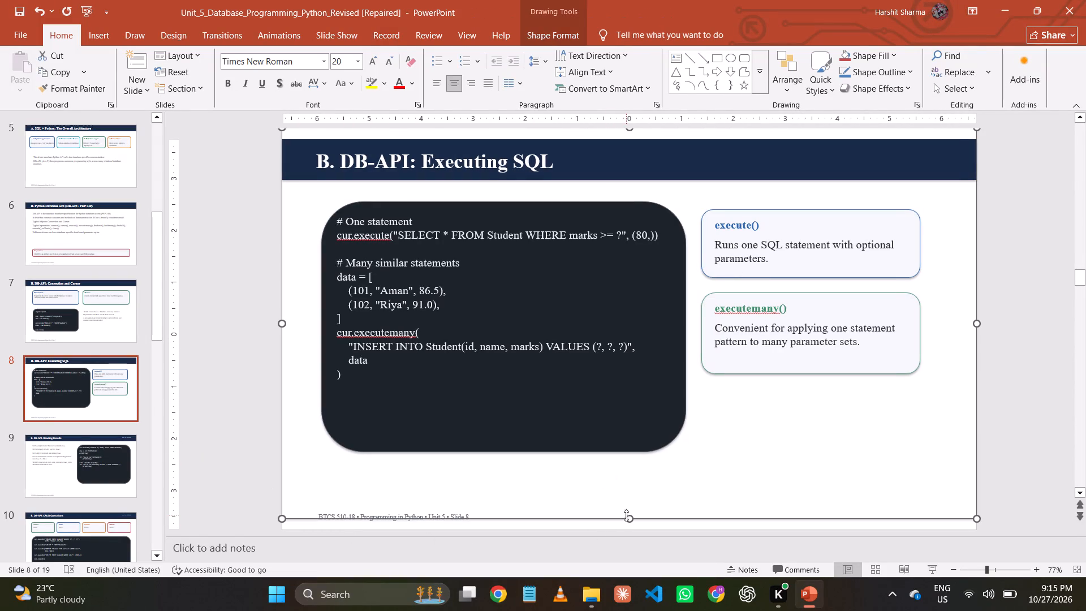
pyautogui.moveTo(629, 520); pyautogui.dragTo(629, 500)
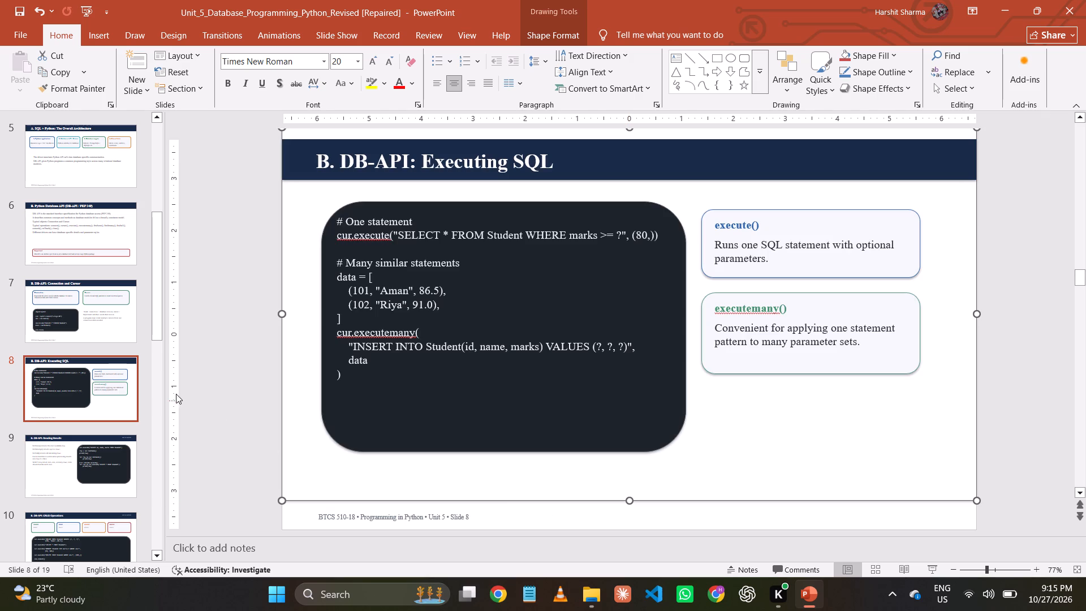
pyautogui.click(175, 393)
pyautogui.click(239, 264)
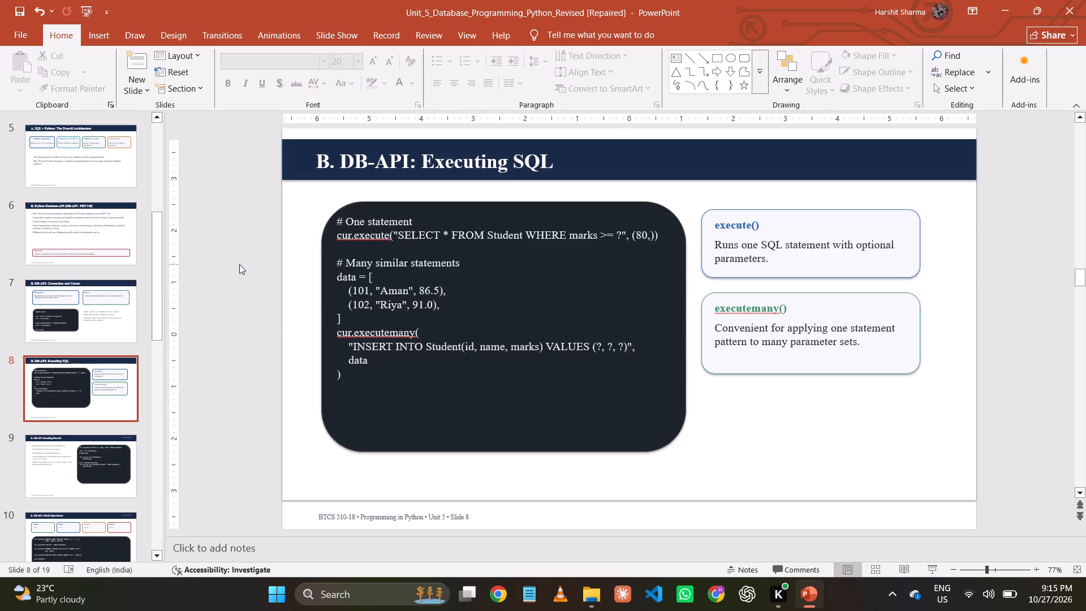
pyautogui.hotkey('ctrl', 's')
# Move slide 8's dark blue header band slightly up toward the slide's top edge.
pyautogui.click(622, 169)
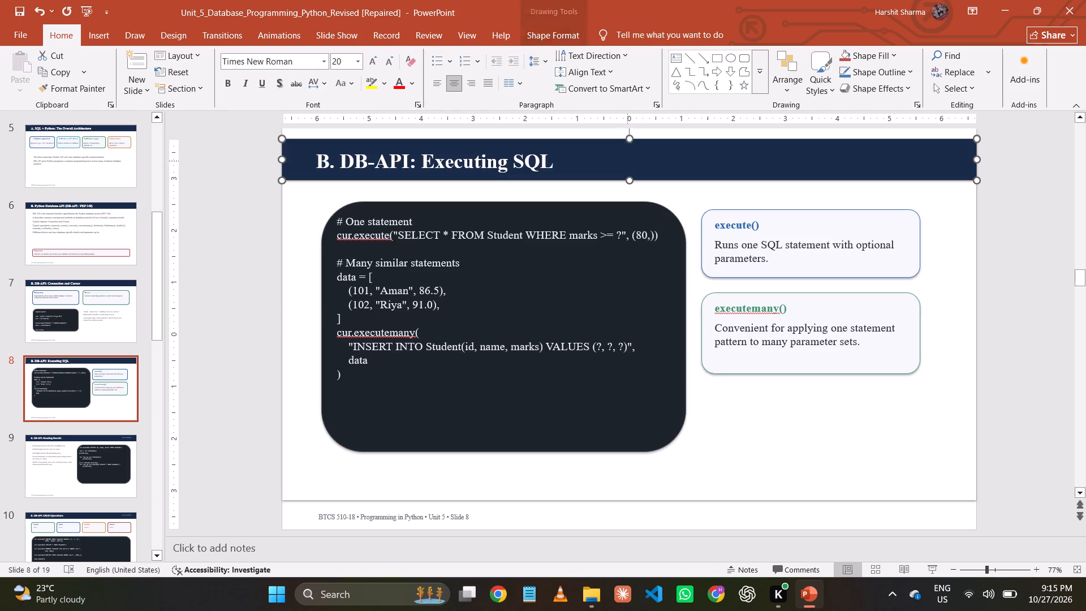
pyautogui.moveTo(644, 137); pyautogui.dragTo(644, 131)
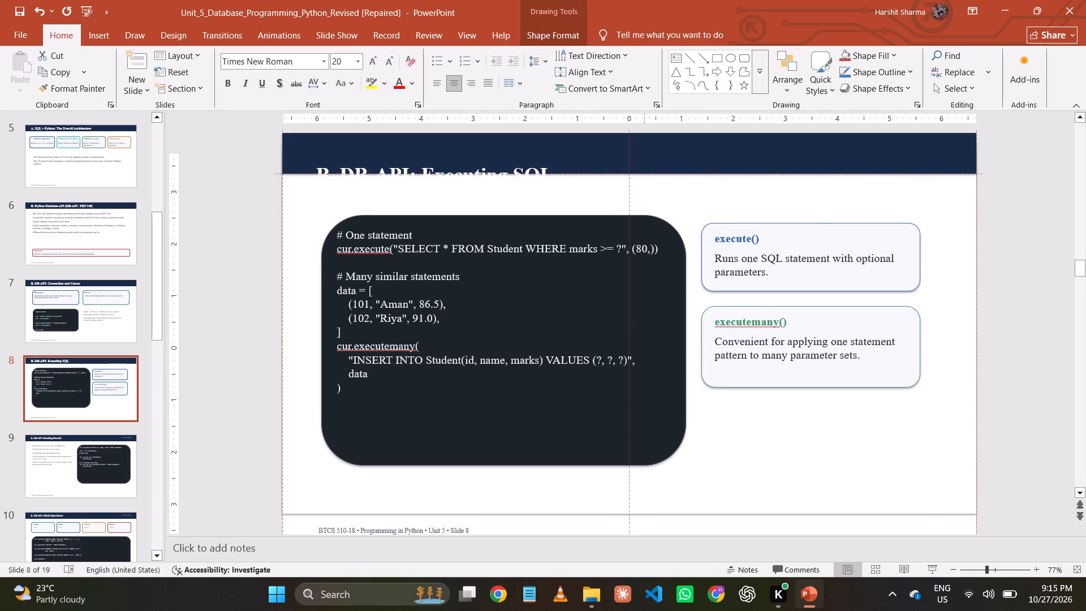
pyautogui.moveTo(644, 131); pyautogui.dragTo(644, 153)
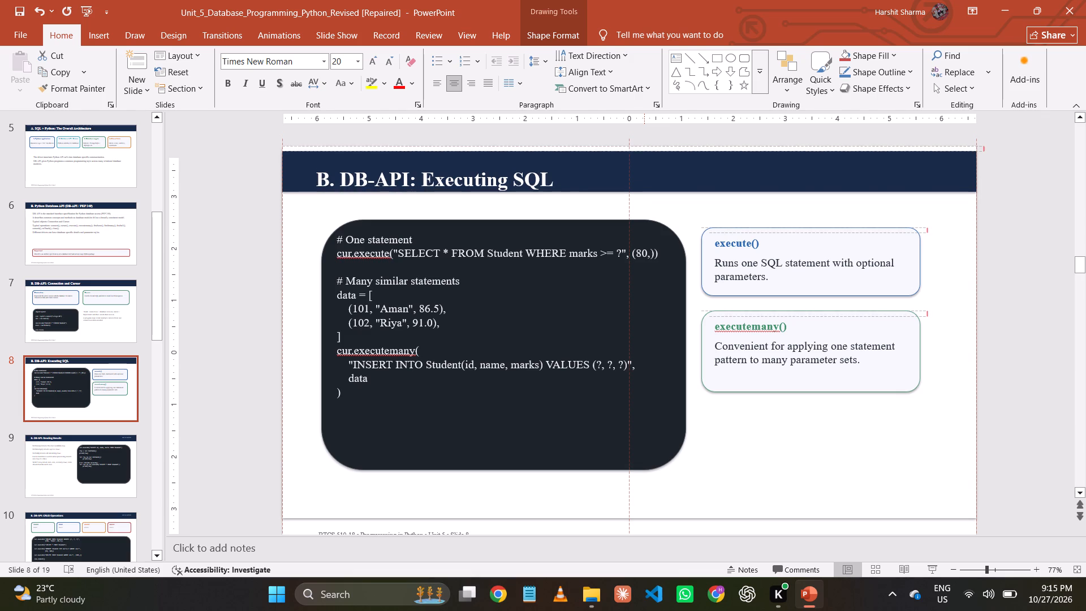
pyautogui.moveTo(644, 153); pyautogui.dragTo(644, 148)
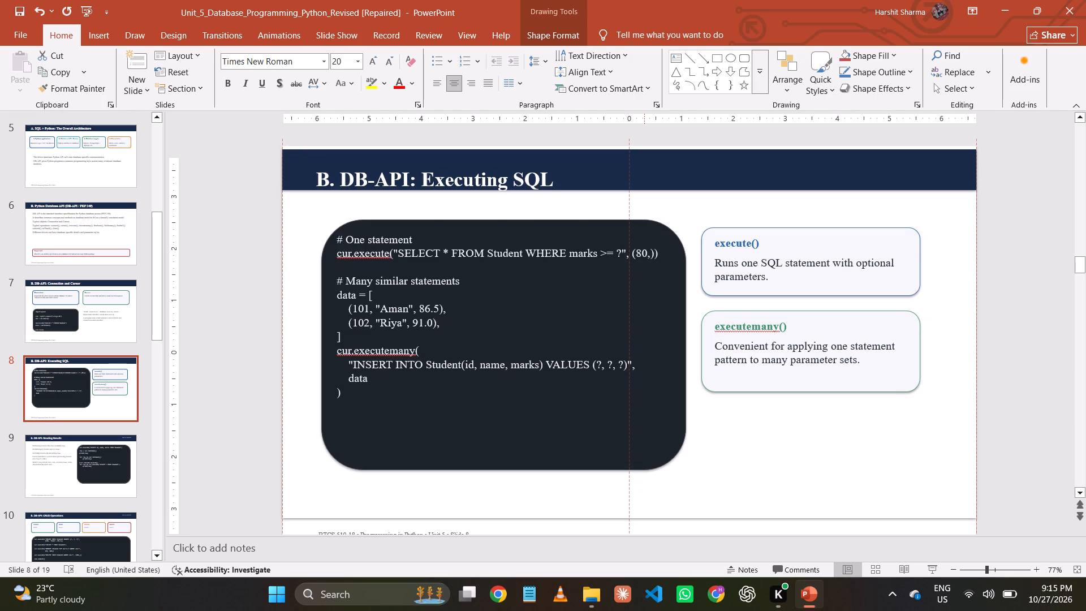
pyautogui.moveTo(644, 148); pyautogui.dragTo(644, 146)
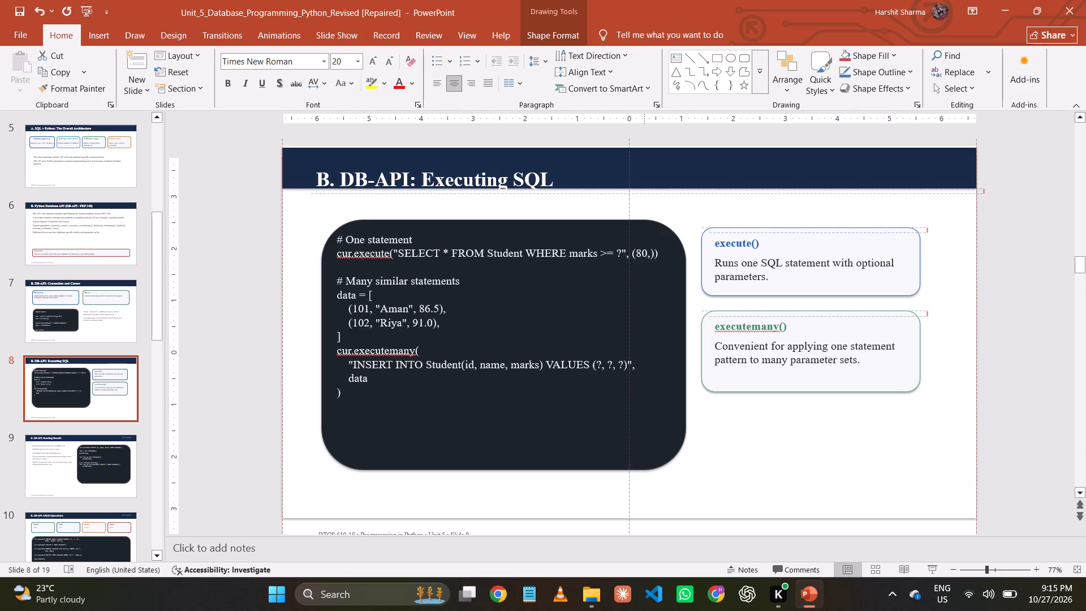
pyautogui.moveTo(644, 146); pyautogui.dragTo(644, 145)
# Raise the "B. DB-API: Executing SQL" title so it sits within the header band, and save the presentation.
pyautogui.click(501, 178)
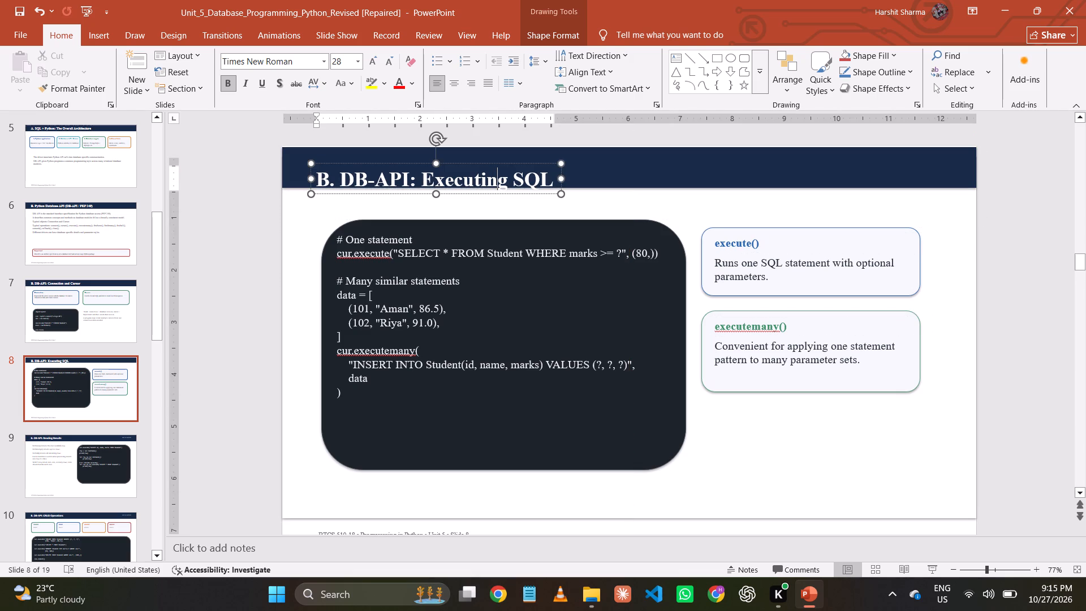
pyautogui.moveTo(507, 163); pyautogui.dragTo(507, 154)
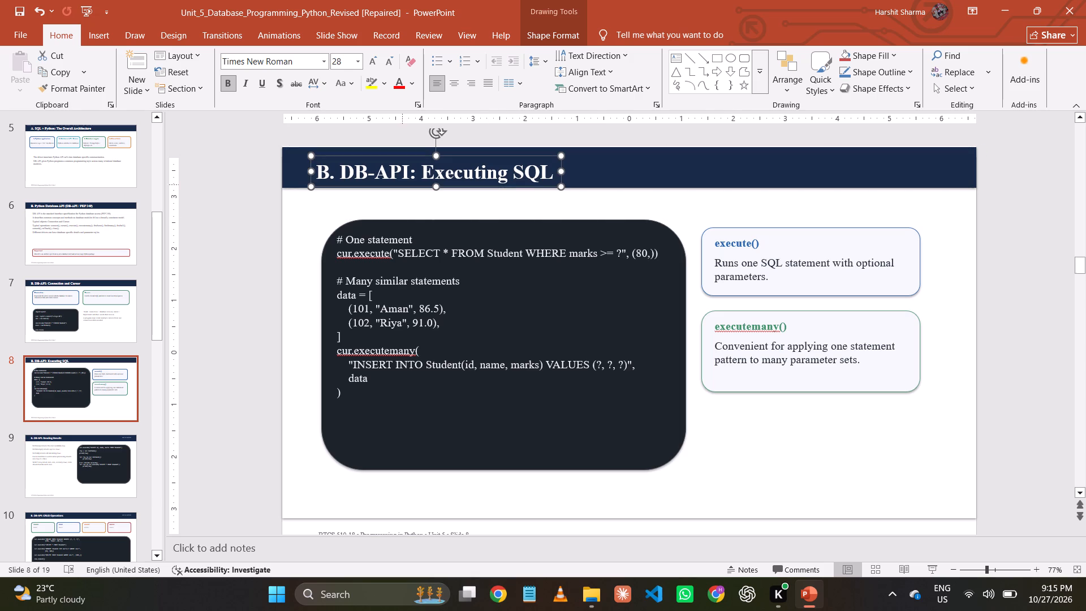
pyautogui.click(236, 190)
pyautogui.hotkey('ctrl', 's')
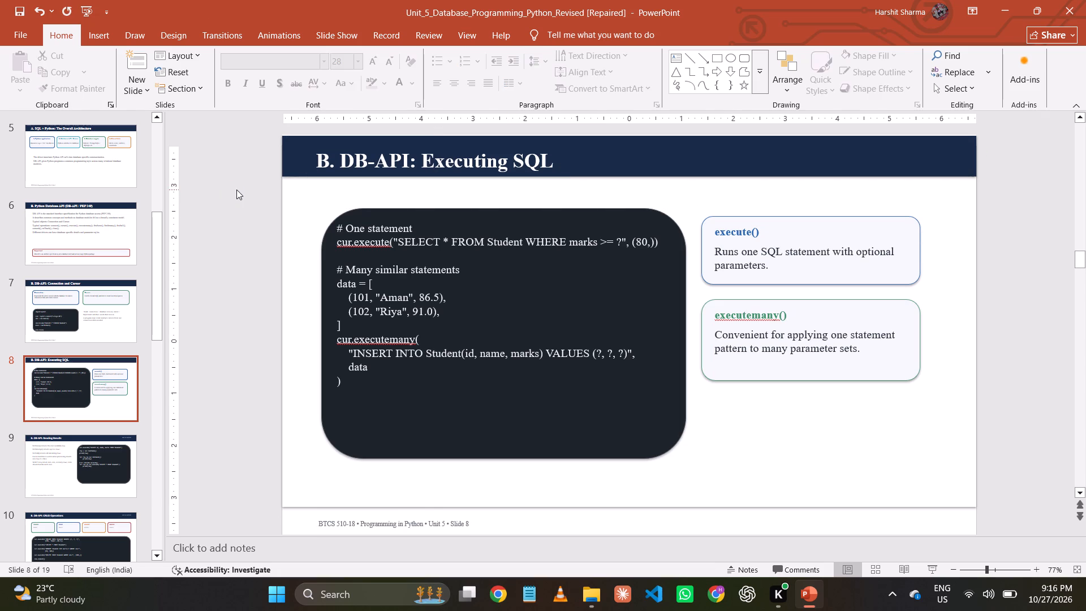
# Move slide 8's footer text up clear of the background rectangle's lower edge and stretch that rectangle down to the slide's bottom.
pyautogui.click(422, 517)
pyautogui.moveTo(424, 515); pyautogui.dragTo(428, 481)
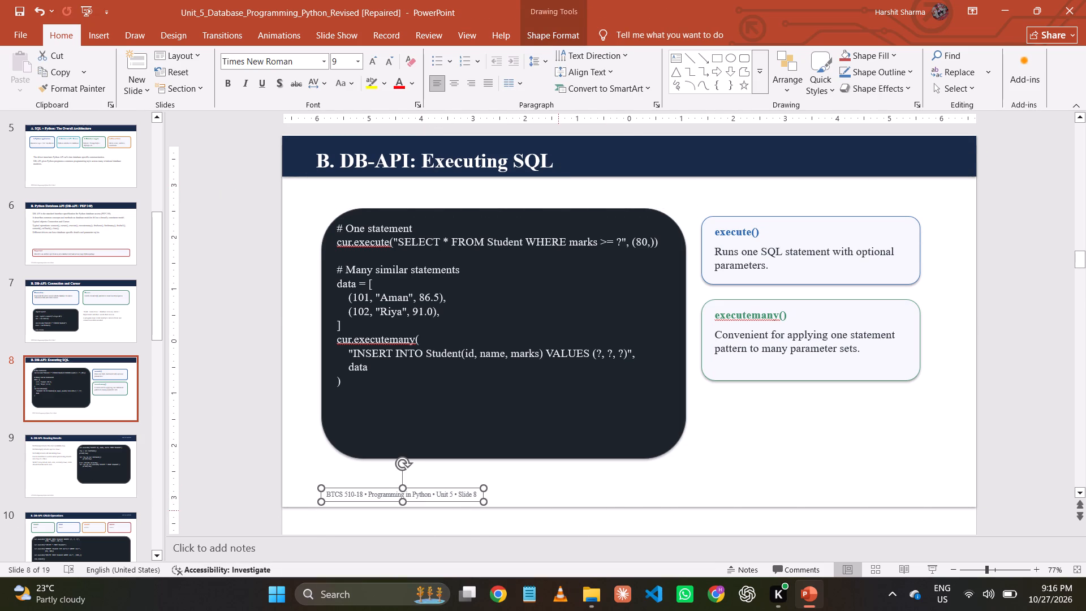
pyautogui.click(558, 510)
pyautogui.moveTo(630, 507); pyautogui.dragTo(630, 532)
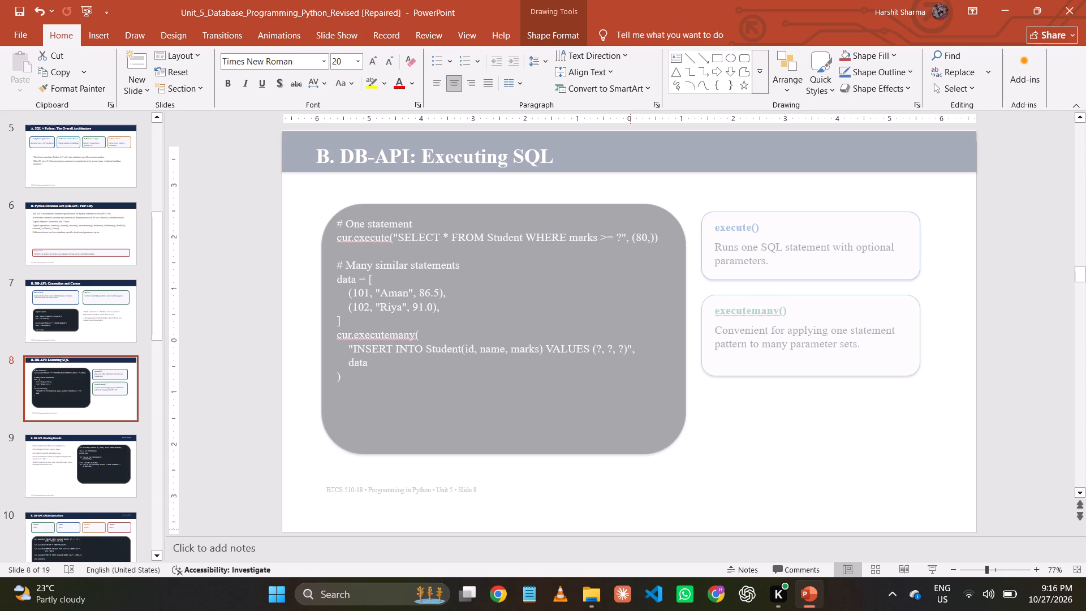
pyautogui.moveTo(630, 532); pyautogui.dragTo(630, 536)
pyautogui.click(246, 441)
pyautogui.scroll(-2, 245, 441)
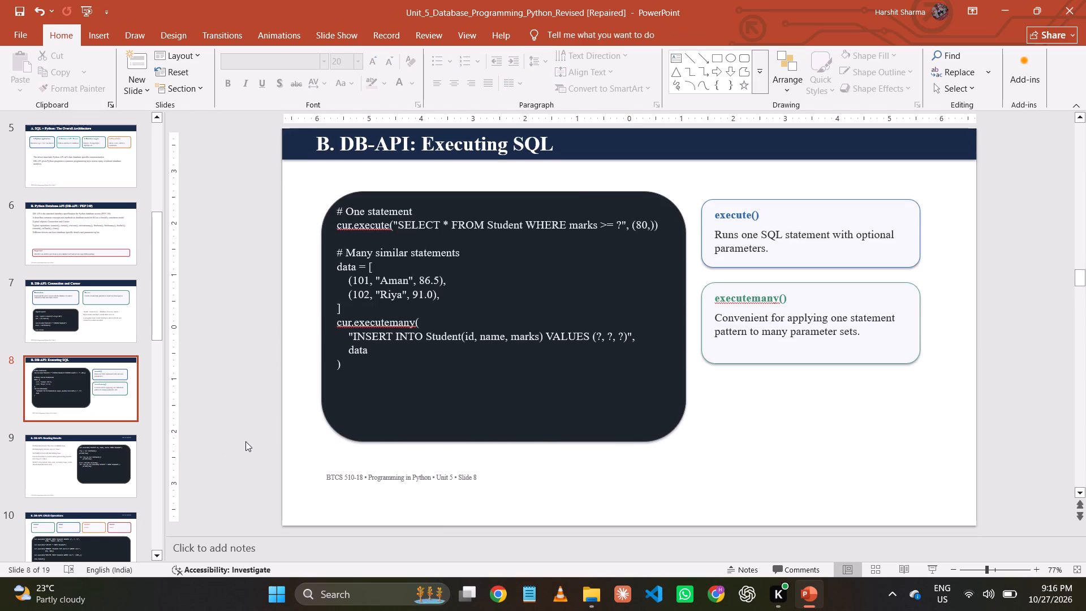
pyautogui.scroll(1, 171, 405)
# Move slide 8's footer text back down near the slide's bottom edge, lined up with the title, and save the presentation.
pyautogui.click(377, 481)
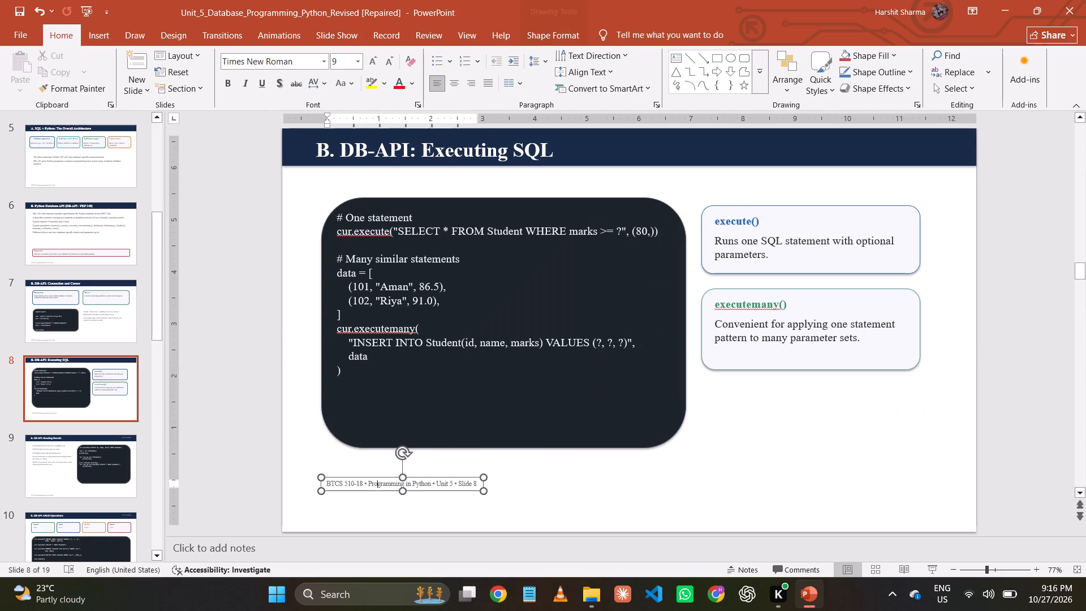
pyautogui.moveTo(424, 476); pyautogui.dragTo(416, 503)
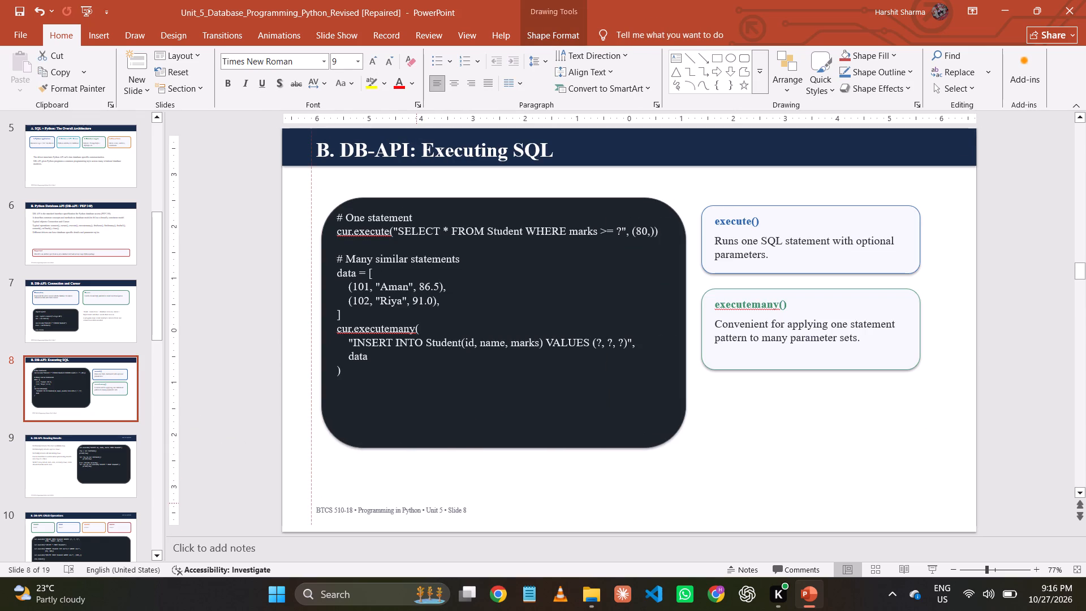
pyautogui.moveTo(416, 503); pyautogui.dragTo(416, 504)
pyautogui.click(231, 400)
pyautogui.hotkey('ctrl', 's')
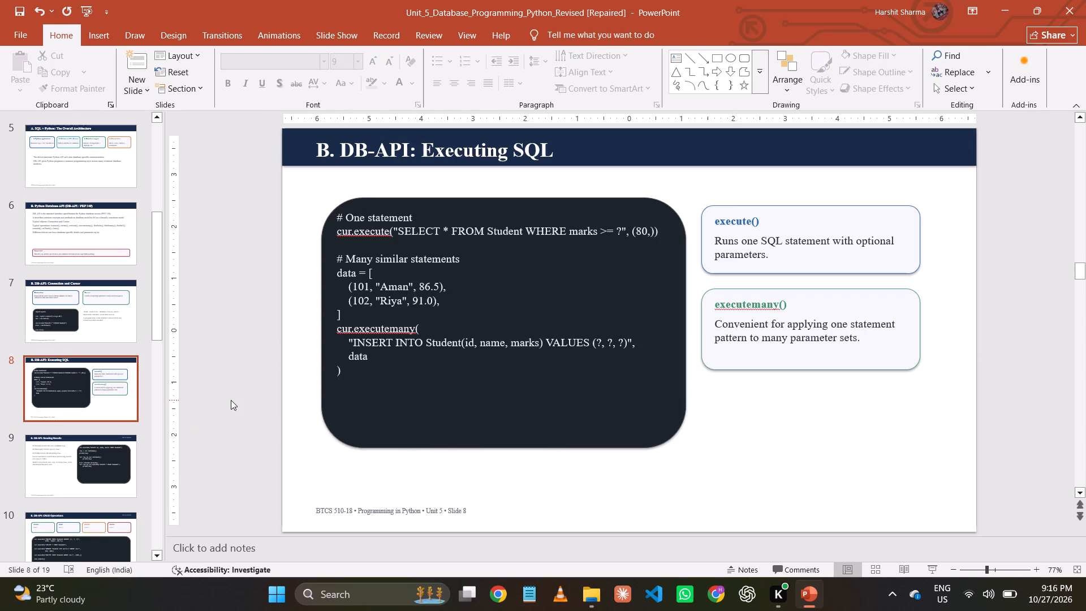
# Delete the "UNIT 5 • 6 HOURS" label from slide 9's header band and save the presentation.
pyautogui.click(84, 469)
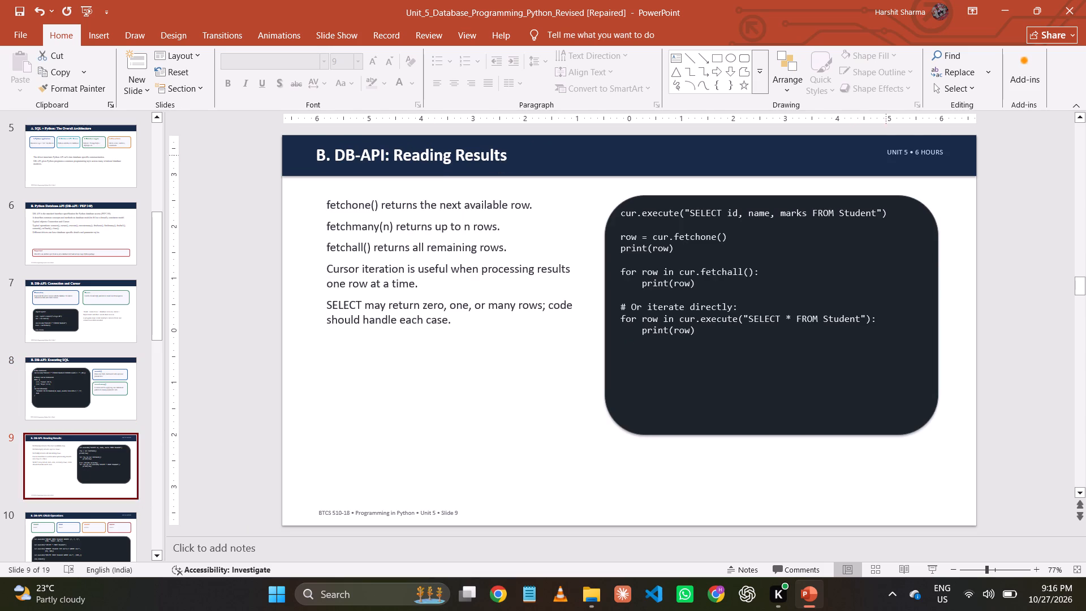
pyautogui.click(887, 152)
pyautogui.click(913, 142)
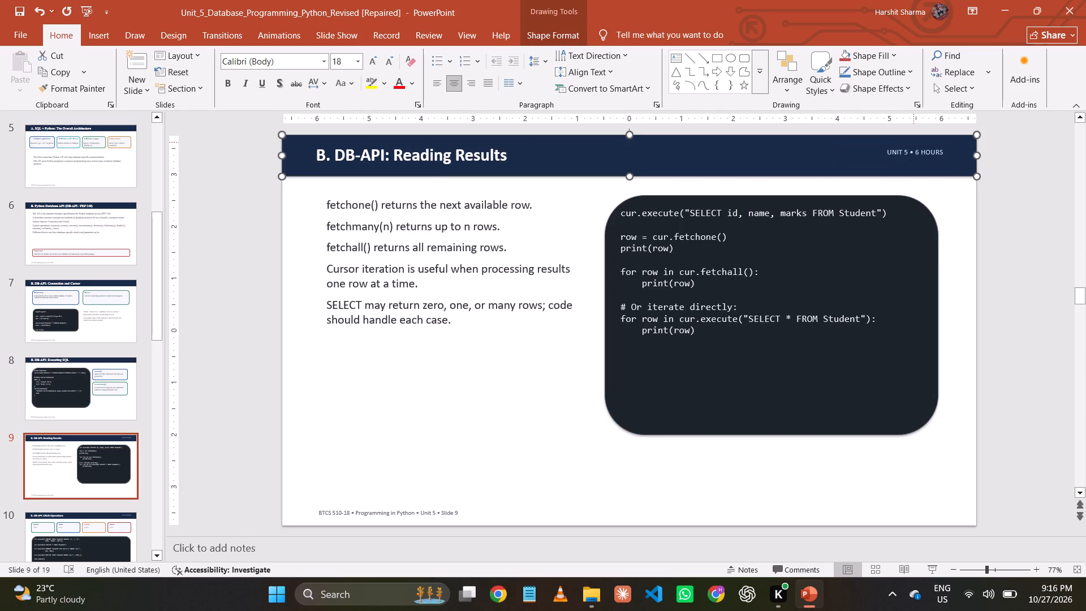
pyautogui.moveTo(1085, 190); pyautogui.dragTo(1080, 191)
pyautogui.click(934, 183)
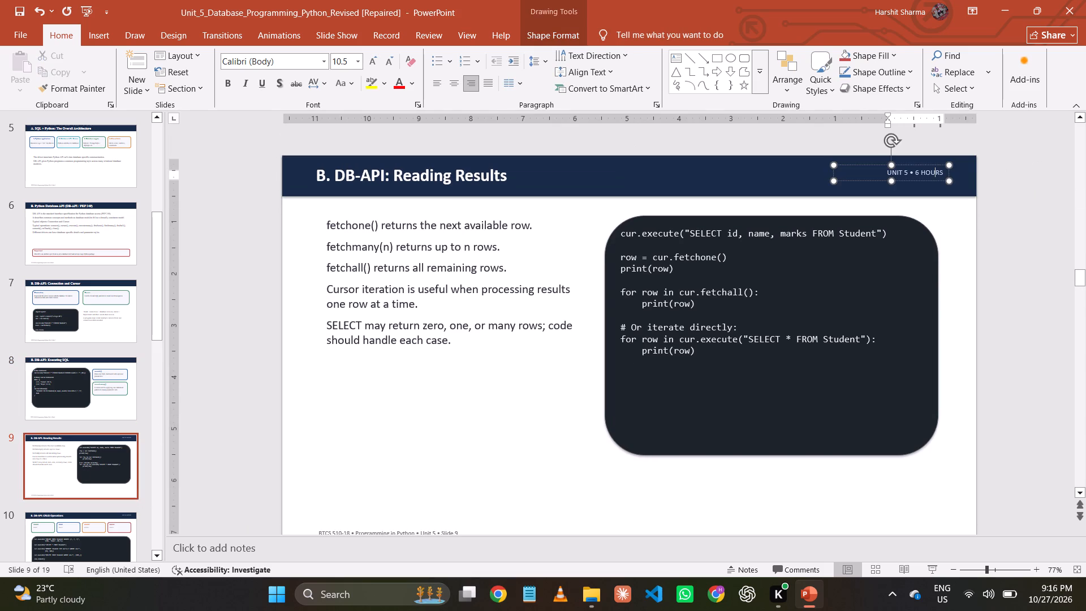
pyautogui.click(934, 166)
pyautogui.press('Delete')
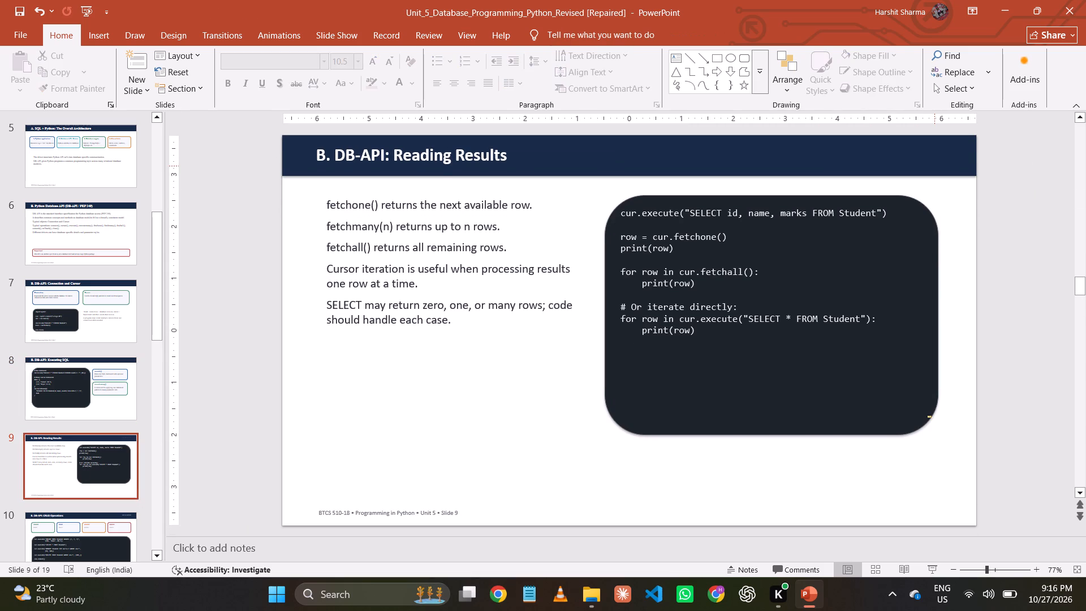
pyautogui.hotkey('ctrl', 's')
# Change all text on slide 9 to Times New Roman, enlarge it by two size steps, and save the presentation.
pyautogui.click(480, 383)
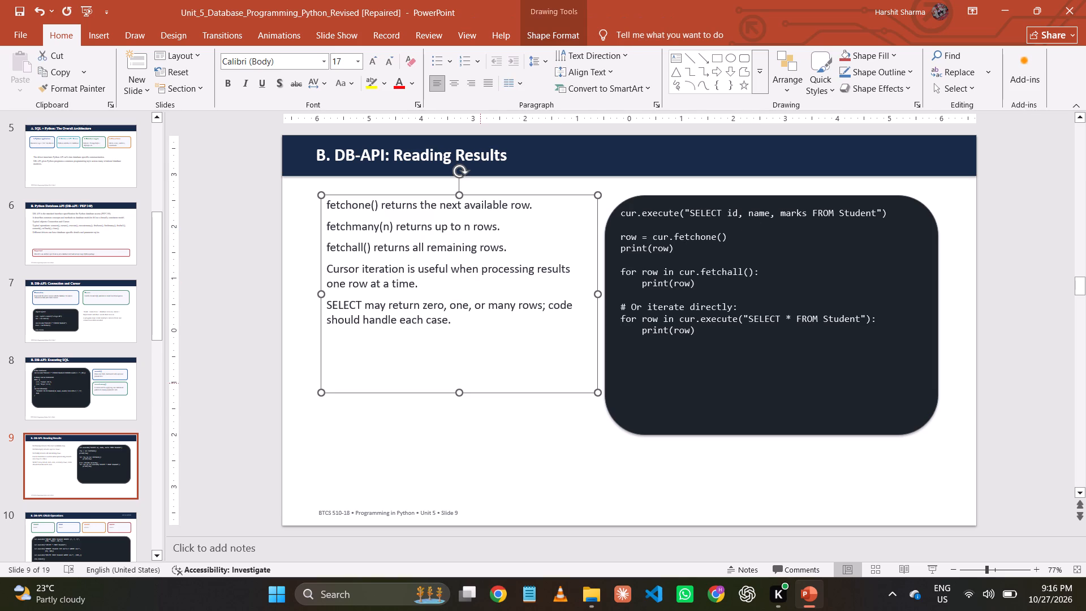
pyautogui.click(261, 320)
pyautogui.click(317, 330)
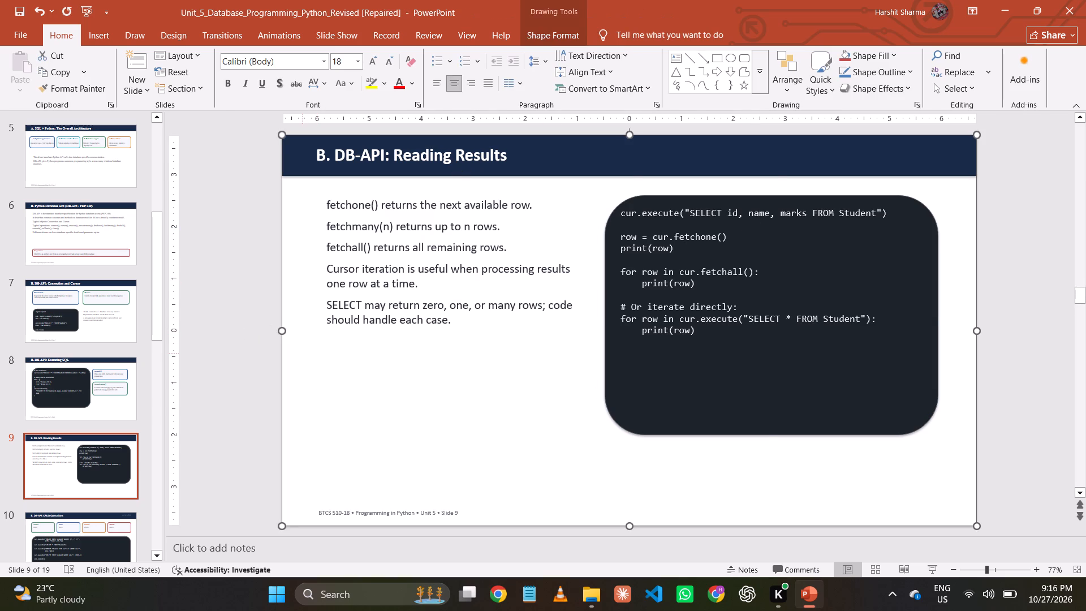
pyautogui.hotkey('ctrl', 'a')
pyautogui.click(324, 59)
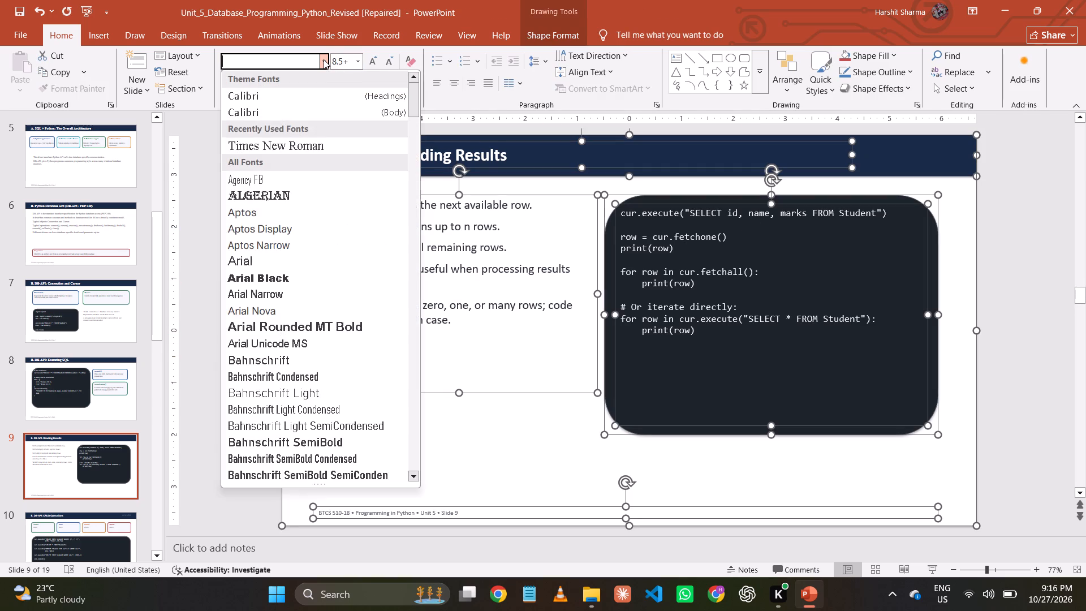
pyautogui.click(312, 145)
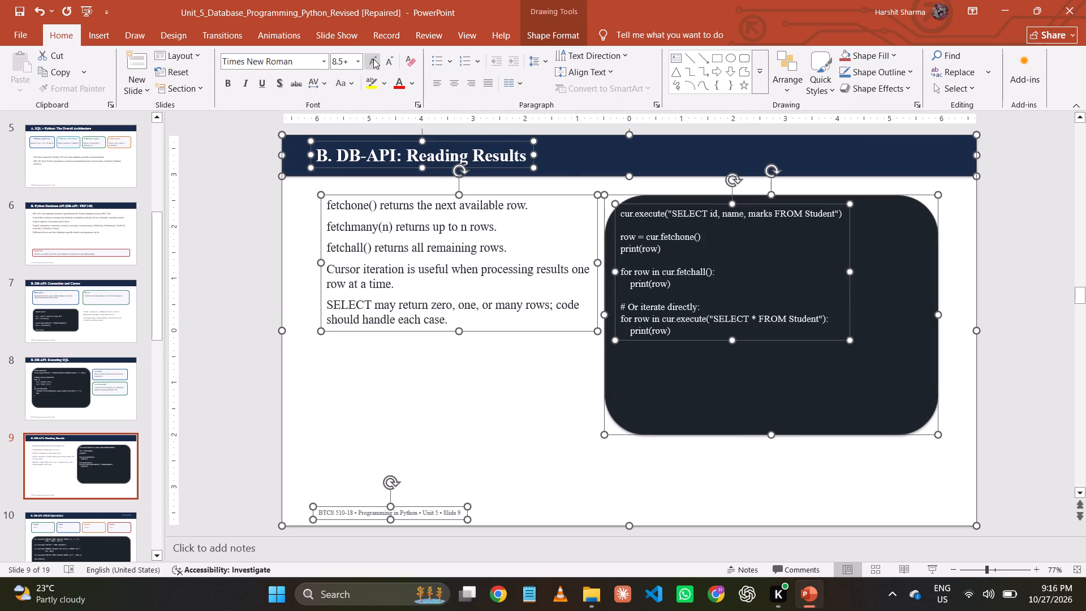
pyautogui.click(373, 59)
pyautogui.click(373, 59)
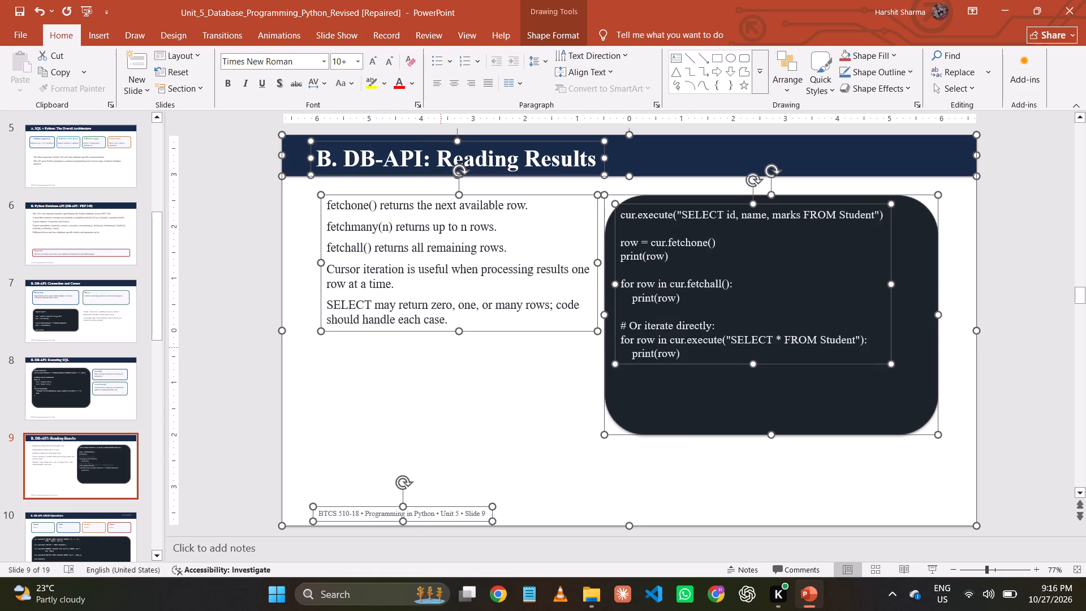
pyautogui.click(441, 369)
pyautogui.click(429, 401)
pyautogui.click(429, 401)
pyautogui.click(236, 368)
pyautogui.click(413, 412)
pyautogui.hotkey('ctrl', 's')
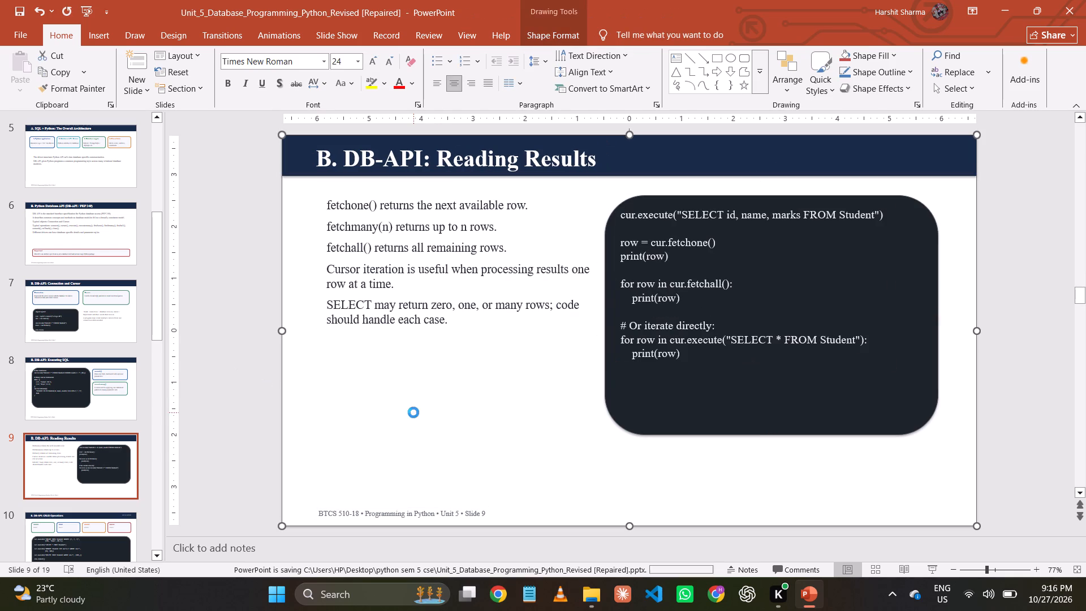
# Change all text on slide 10, B. DB-API: CRUD Operations, to Times New Roman.
pyautogui.click(94, 532)
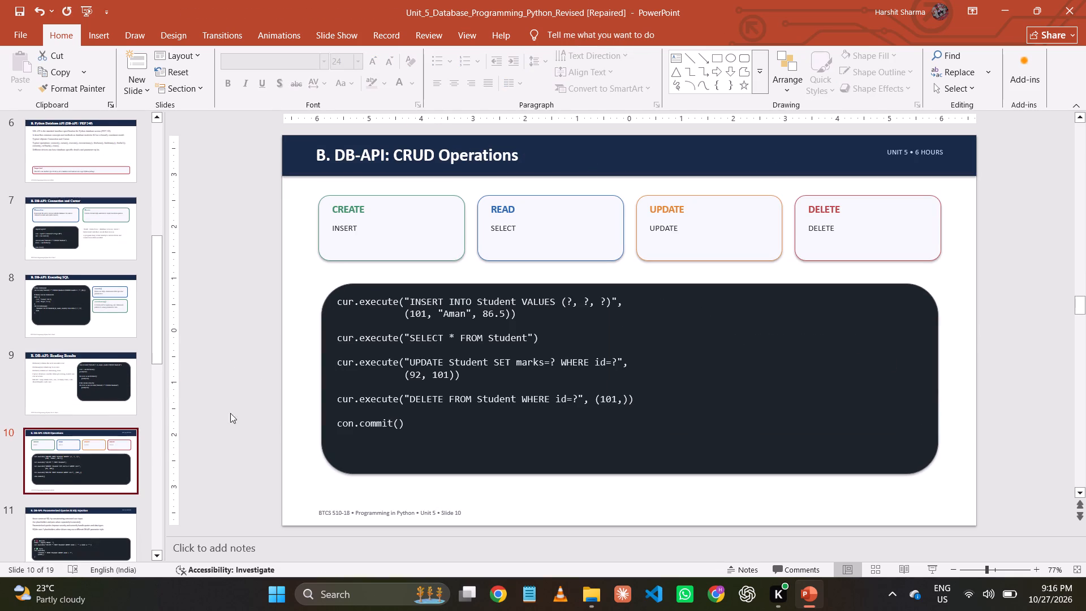
pyautogui.click(302, 286)
pyautogui.hotkey('ctrl', 'a')
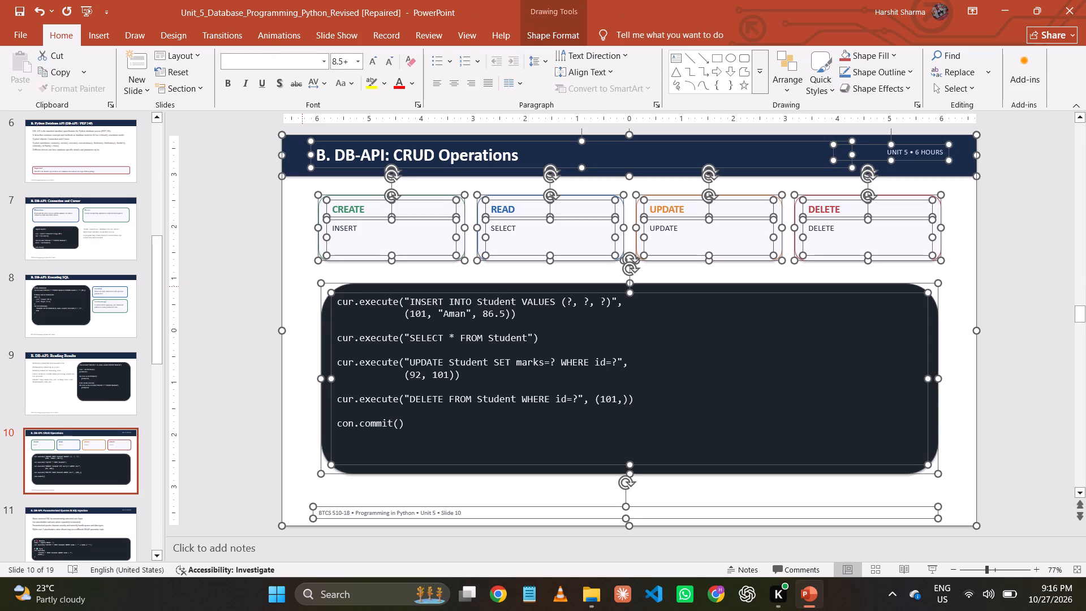
pyautogui.click(325, 59)
pyautogui.click(317, 145)
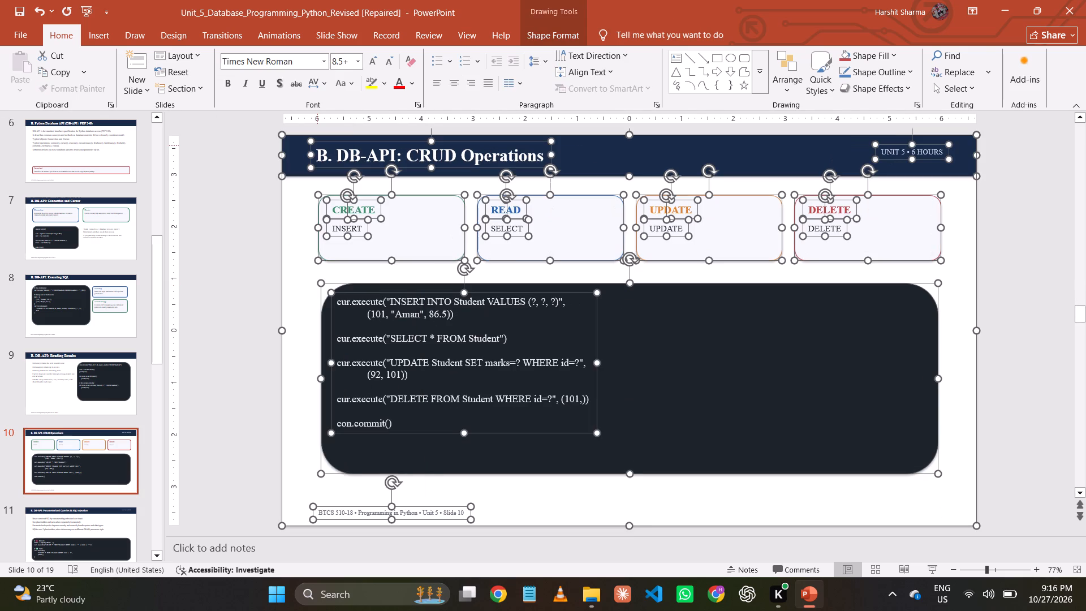
# Enlarge all text on slide 10 by two size steps, bringing the code text to size 18.
pyautogui.doubleClick(382, 60)
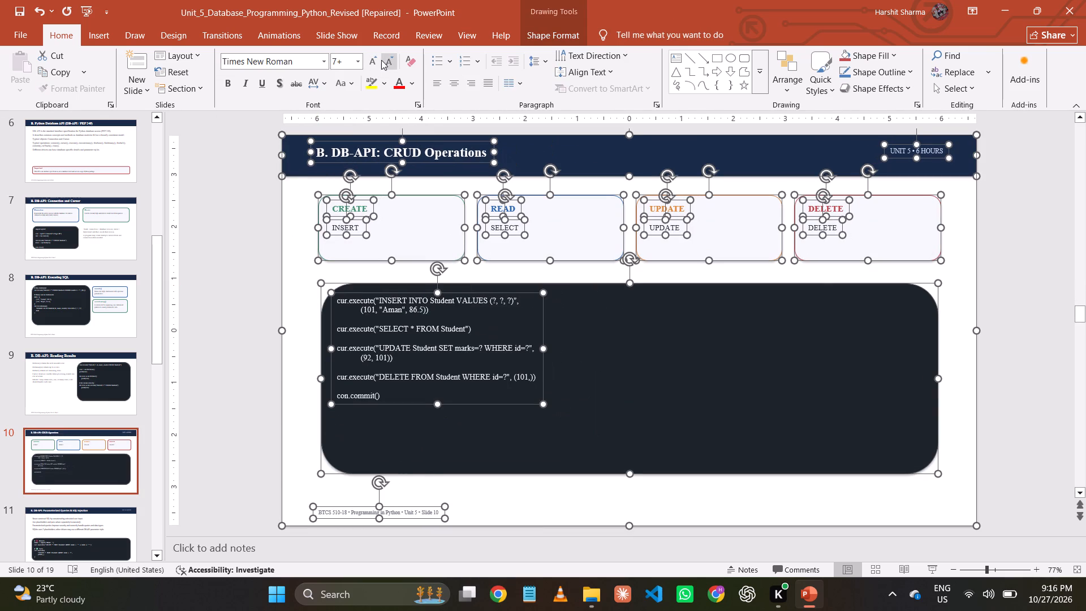
pyautogui.doubleClick(378, 61)
pyautogui.click(378, 61)
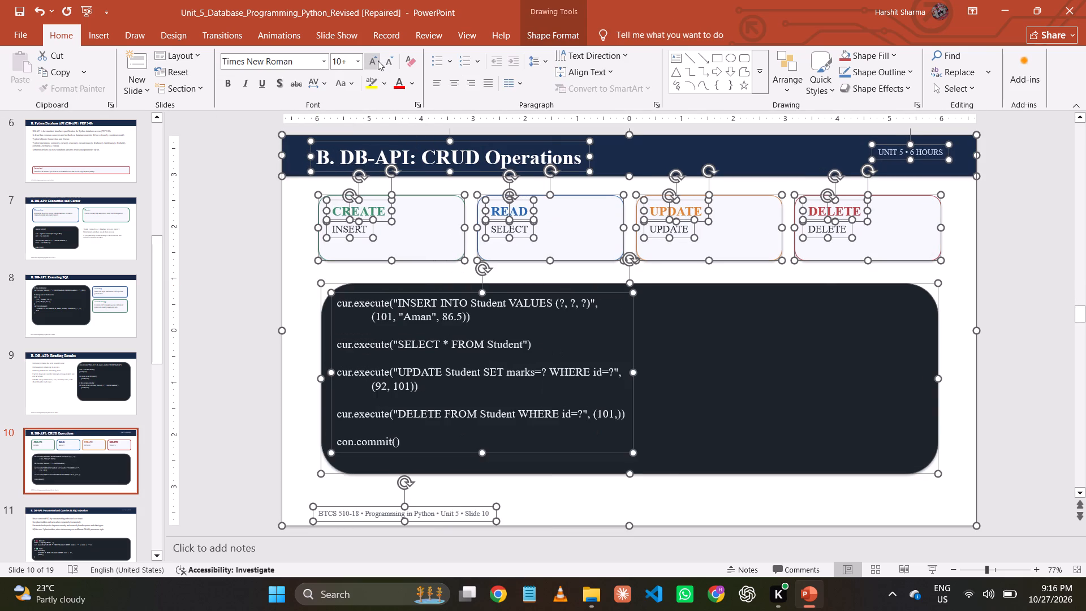
pyautogui.click(378, 61)
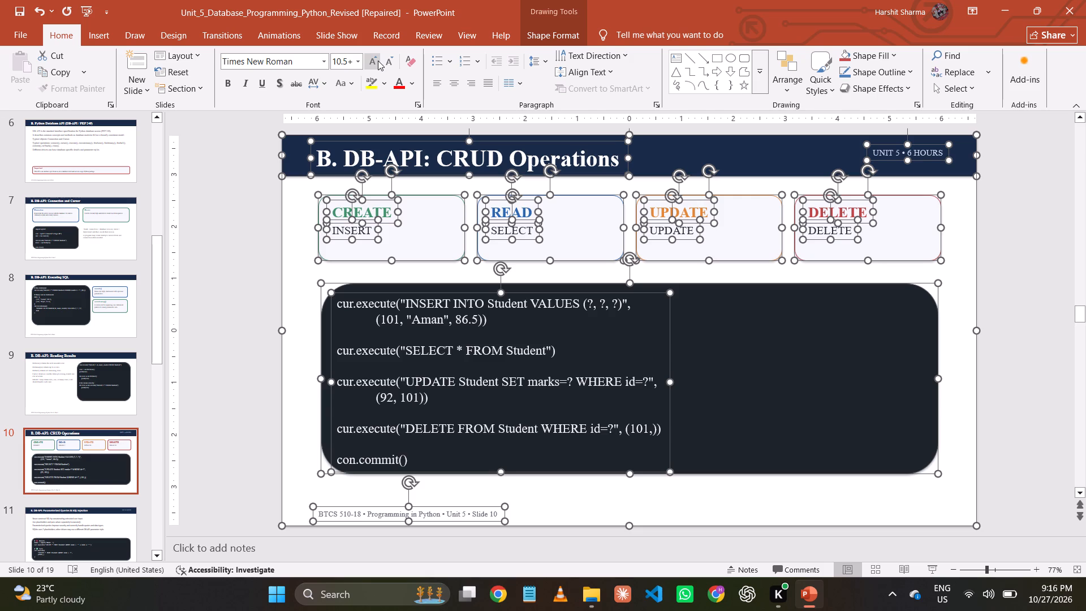
pyautogui.click(257, 207)
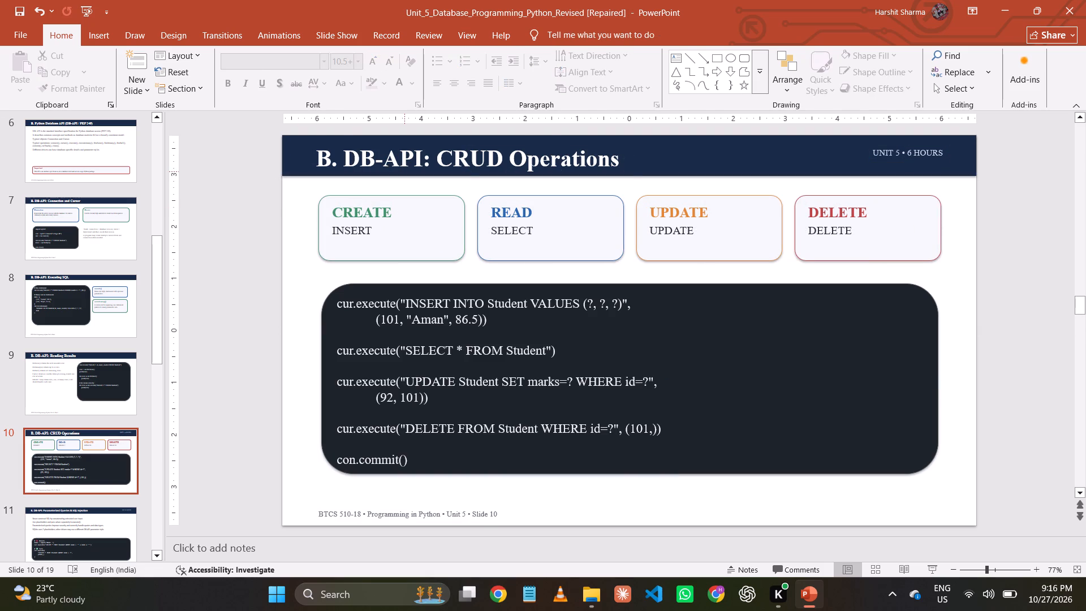
# Reduce the title "B. DB-API: CRUD Operations" on slide 10 by one size step and save the presentation.
pyautogui.click(405, 171)
pyautogui.hotkey('ctrl', 'a')
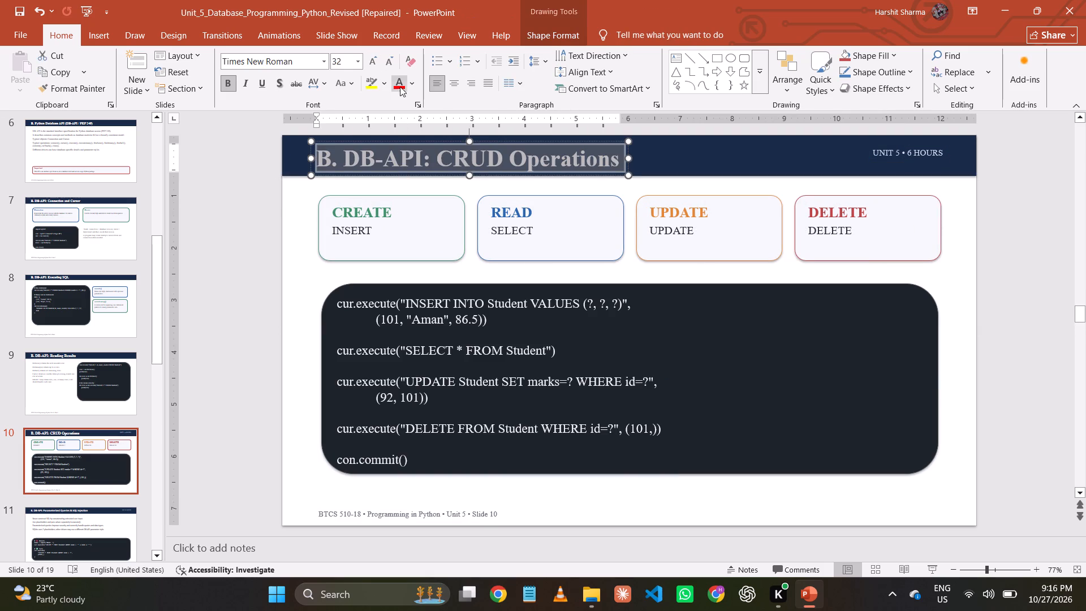
pyautogui.click(391, 65)
pyautogui.click(232, 210)
pyautogui.hotkey('ctrl', 'a')
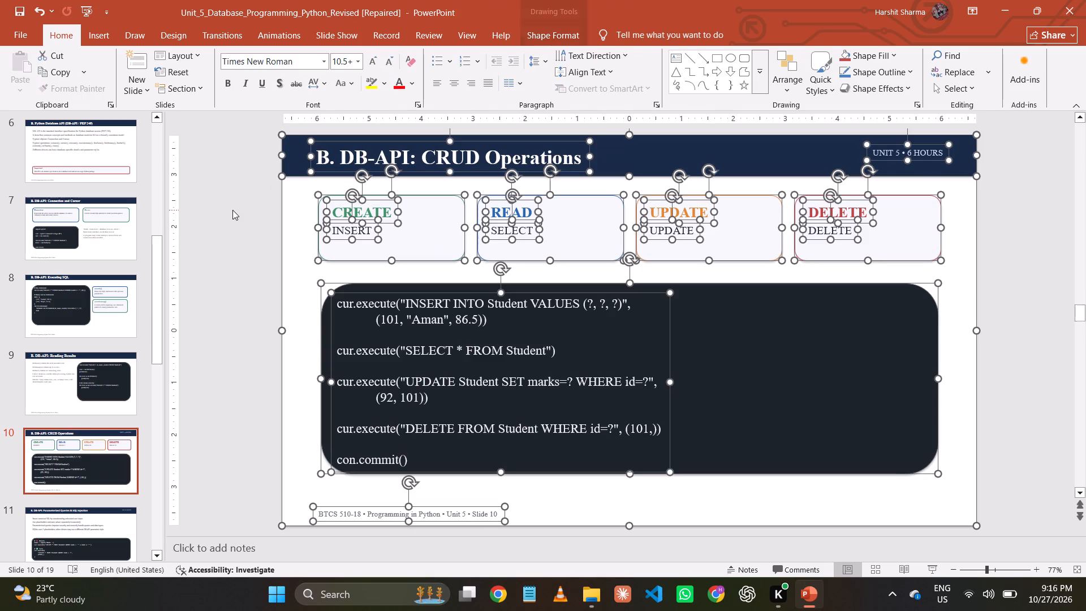
pyautogui.click(232, 210)
pyautogui.hotkey('ctrl', 's')
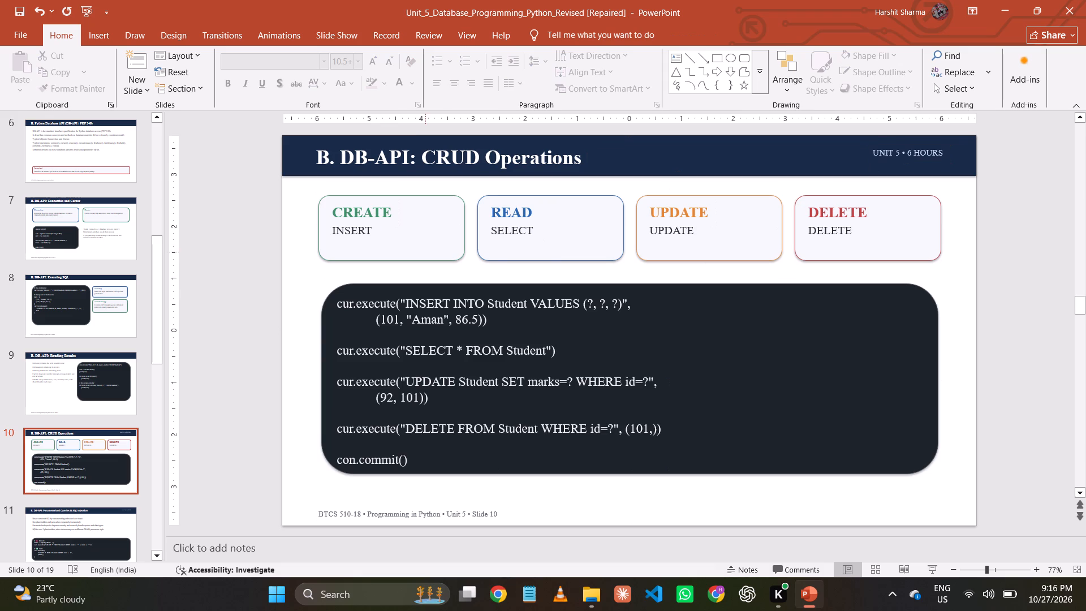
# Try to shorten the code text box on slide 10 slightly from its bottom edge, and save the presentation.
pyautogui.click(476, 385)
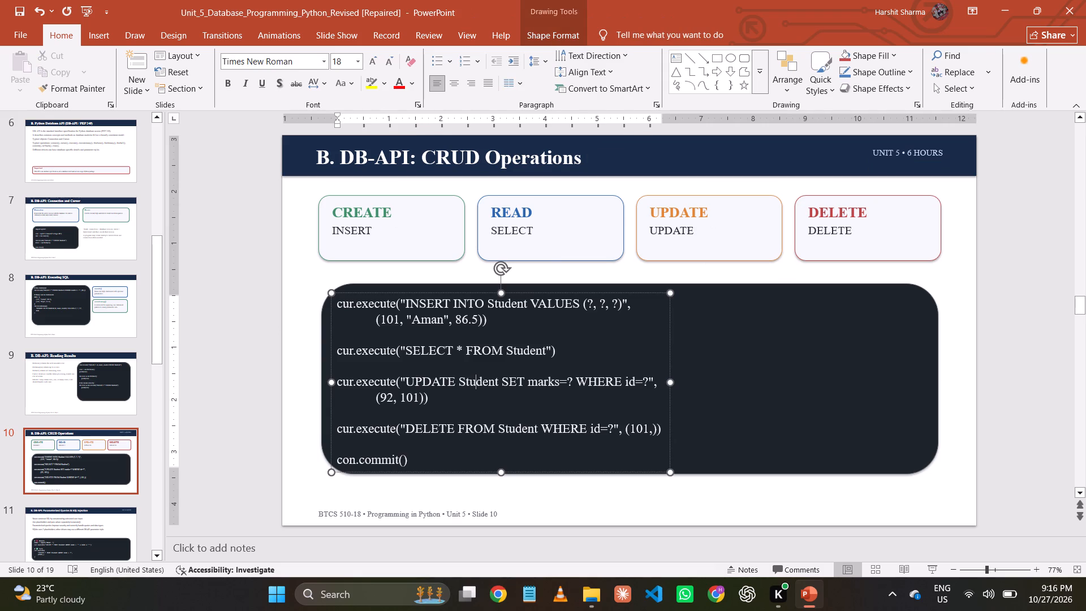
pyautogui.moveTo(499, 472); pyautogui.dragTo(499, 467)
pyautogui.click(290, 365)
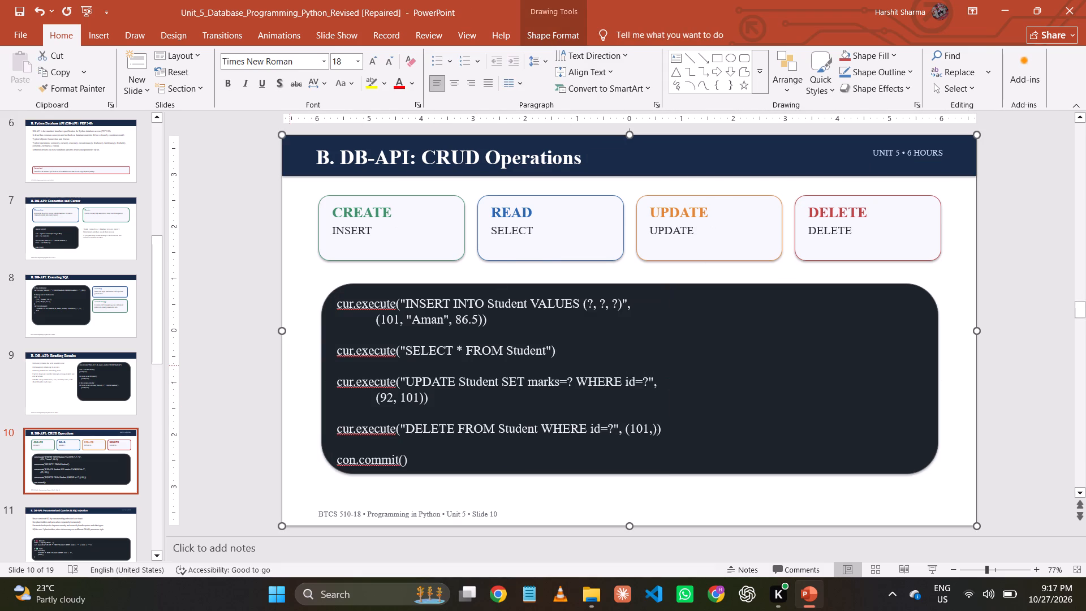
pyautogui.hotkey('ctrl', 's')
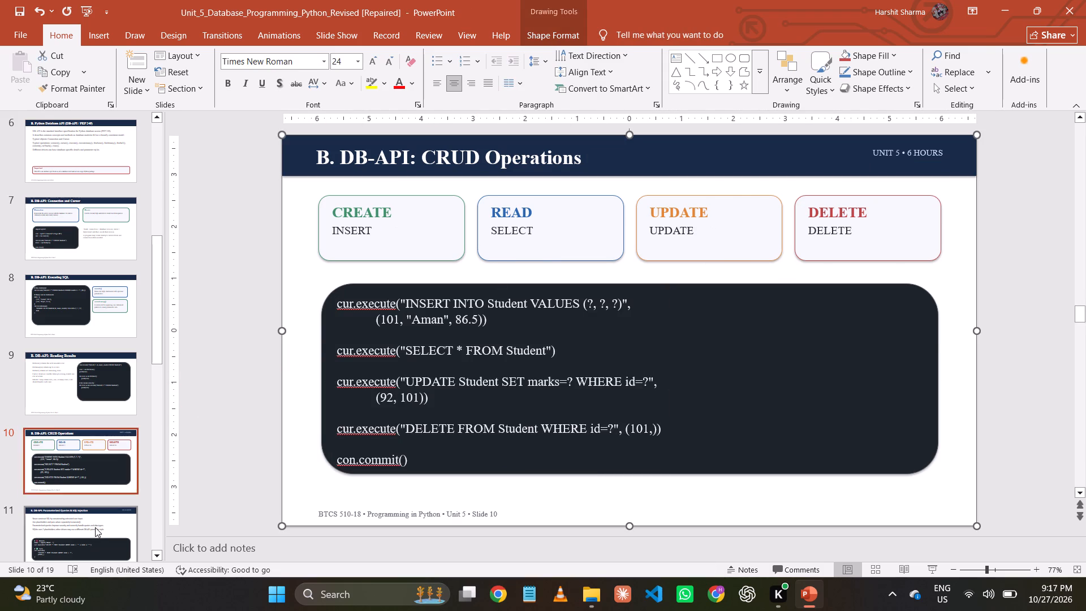
# Change all text on slide 11, B. DB-API: Parameterized Queries & SQL Injection, to Times New Roman and enlarge it by one size step.
pyautogui.click(95, 527)
pyautogui.click(302, 285)
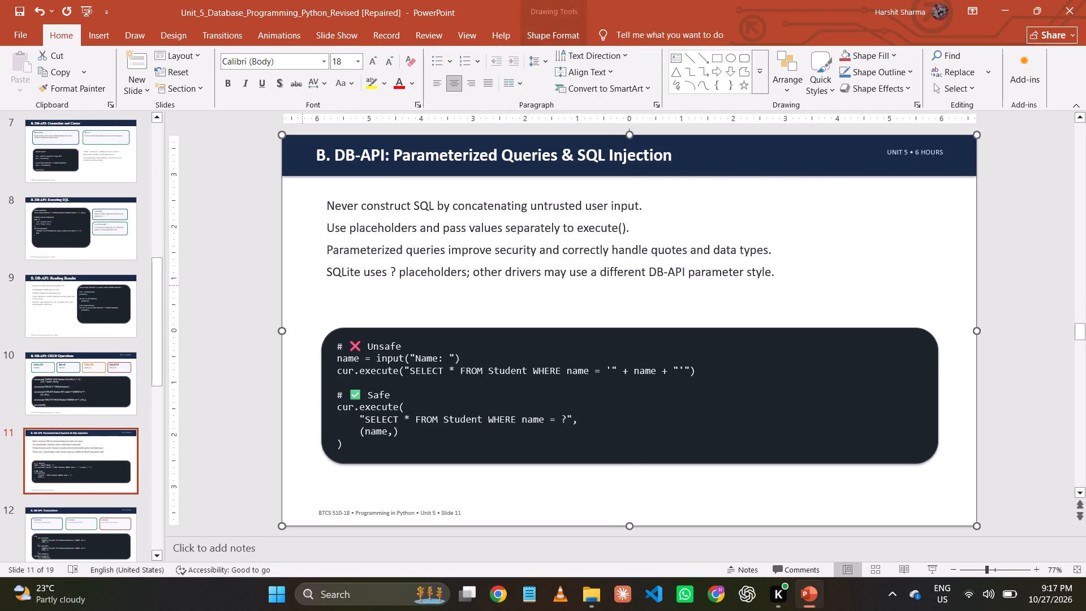
pyautogui.hotkey('ctrl', 'a')
pyautogui.click(326, 59)
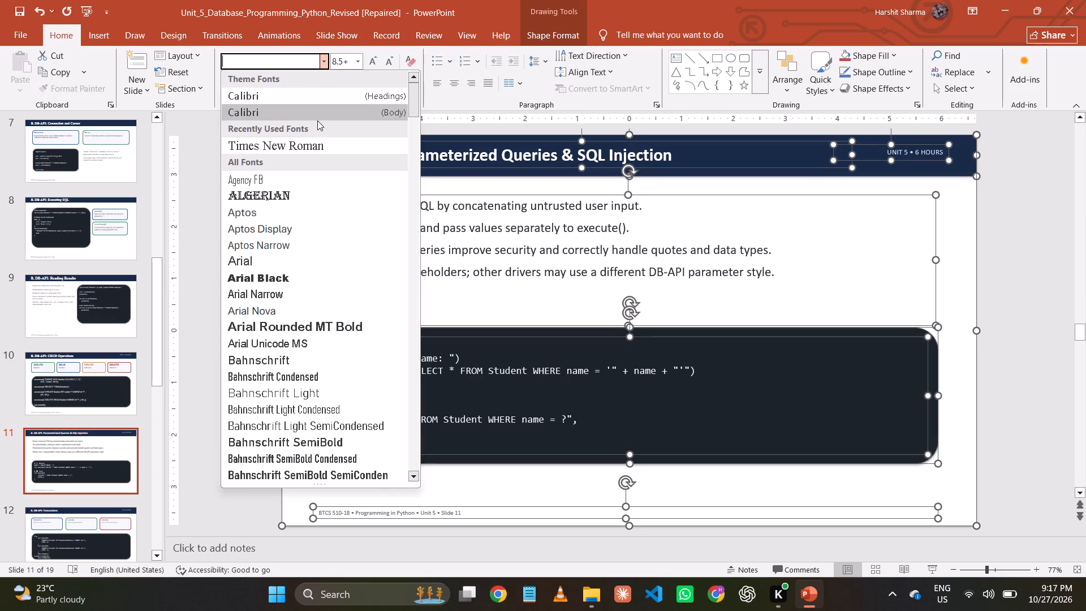
pyautogui.click(321, 148)
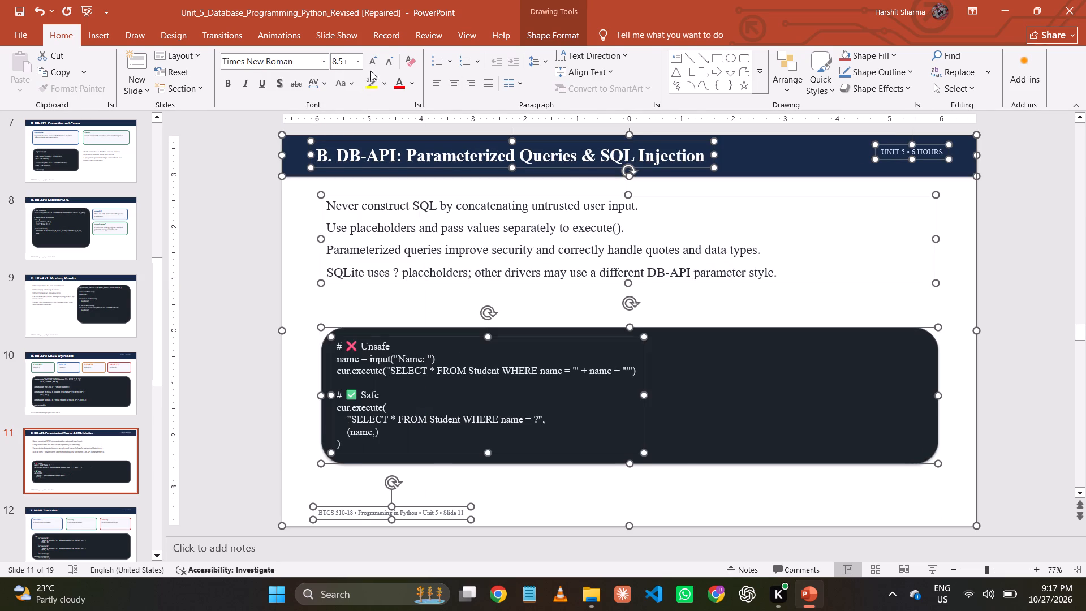
pyautogui.click(372, 63)
# Enlarge slide 11's four-line body text and its code text by one further size step each.
pyautogui.click(390, 239)
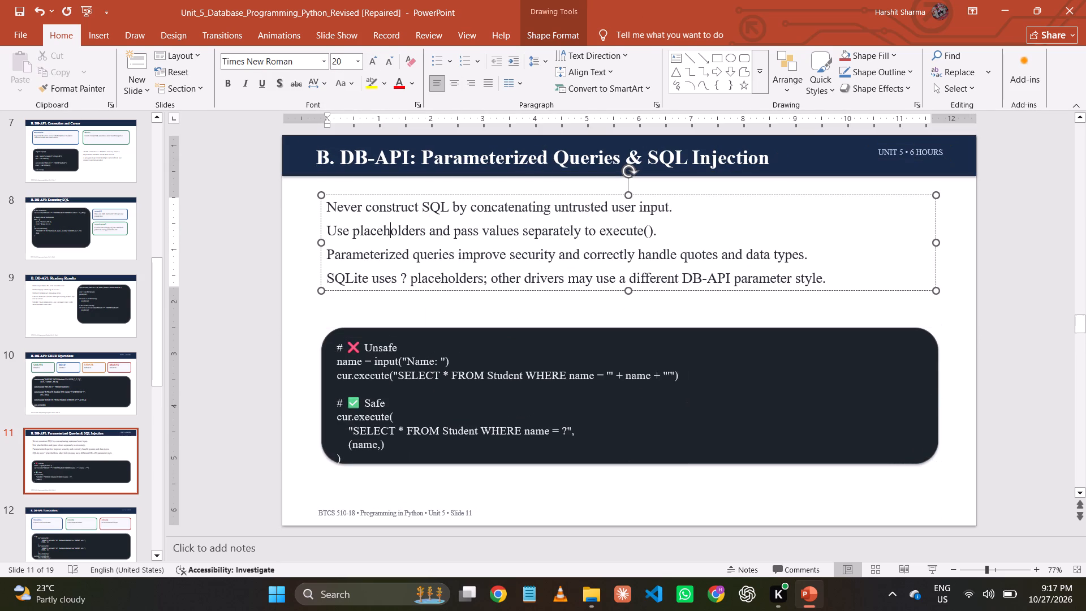
pyautogui.hotkey('ctrl', 'a')
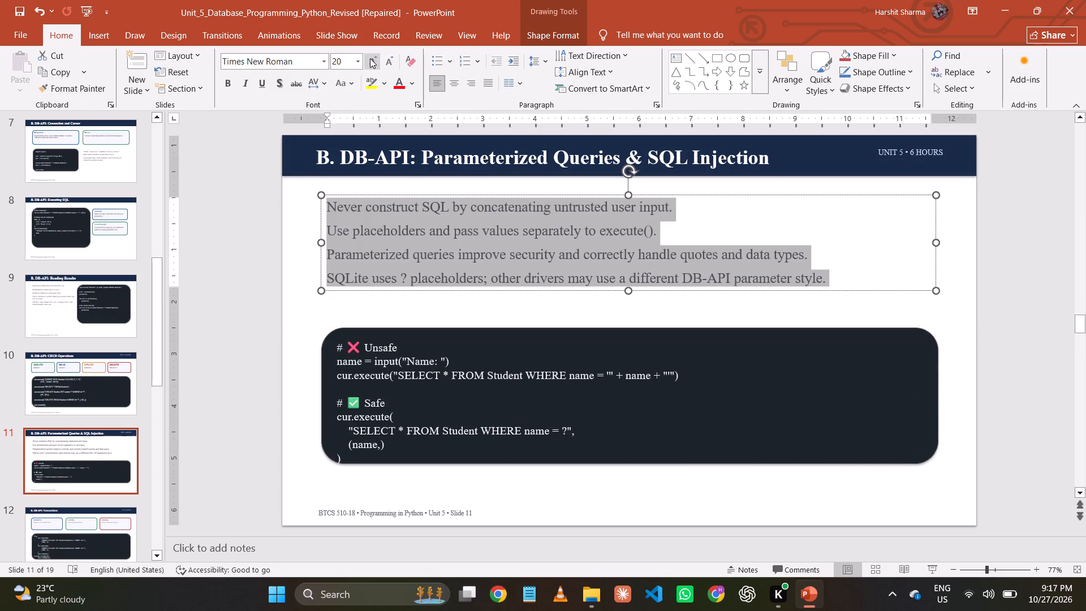
pyautogui.click(370, 58)
pyautogui.click(430, 364)
pyautogui.hotkey('ctrl', 'a')
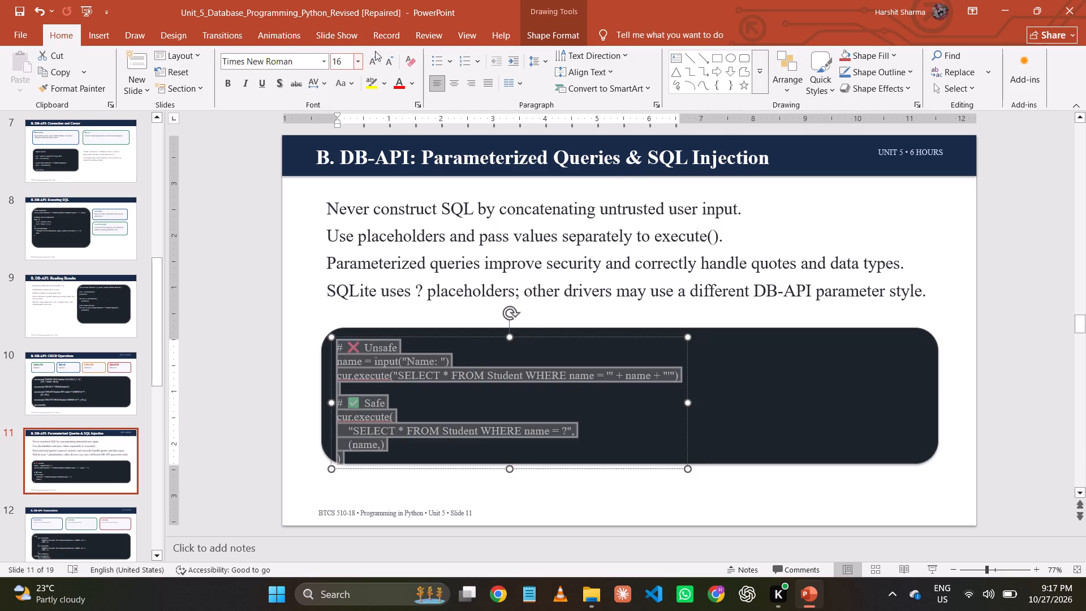
pyautogui.click(380, 67)
# Extend the dark code box on slide 11 downward to enclose the last code line, and save the presentation.
pyautogui.click(760, 411)
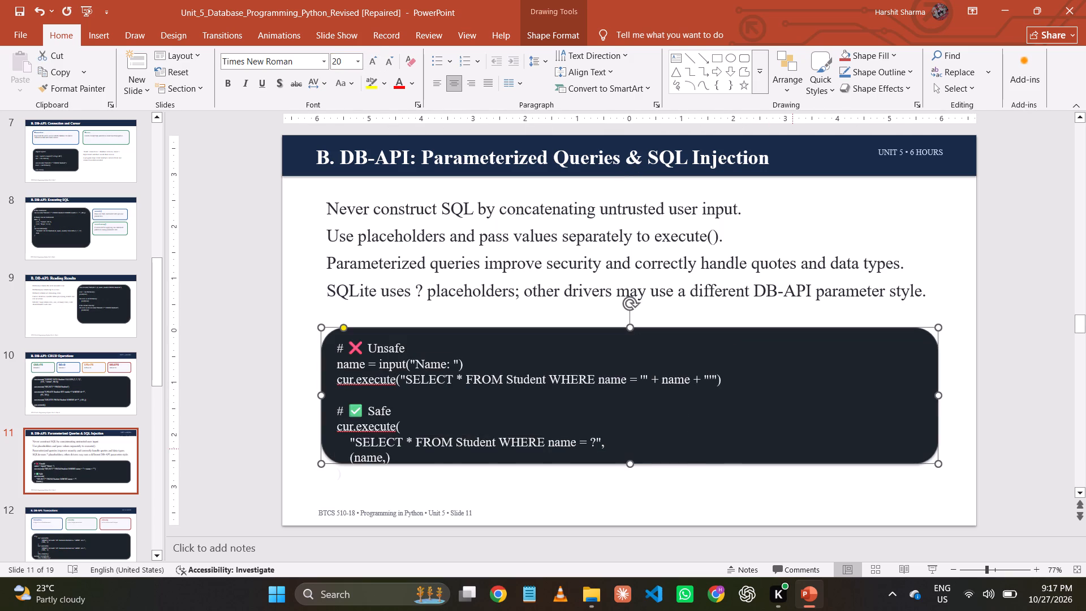
pyautogui.click(795, 450)
pyautogui.moveTo(630, 463); pyautogui.dragTo(633, 481)
pyautogui.click(300, 313)
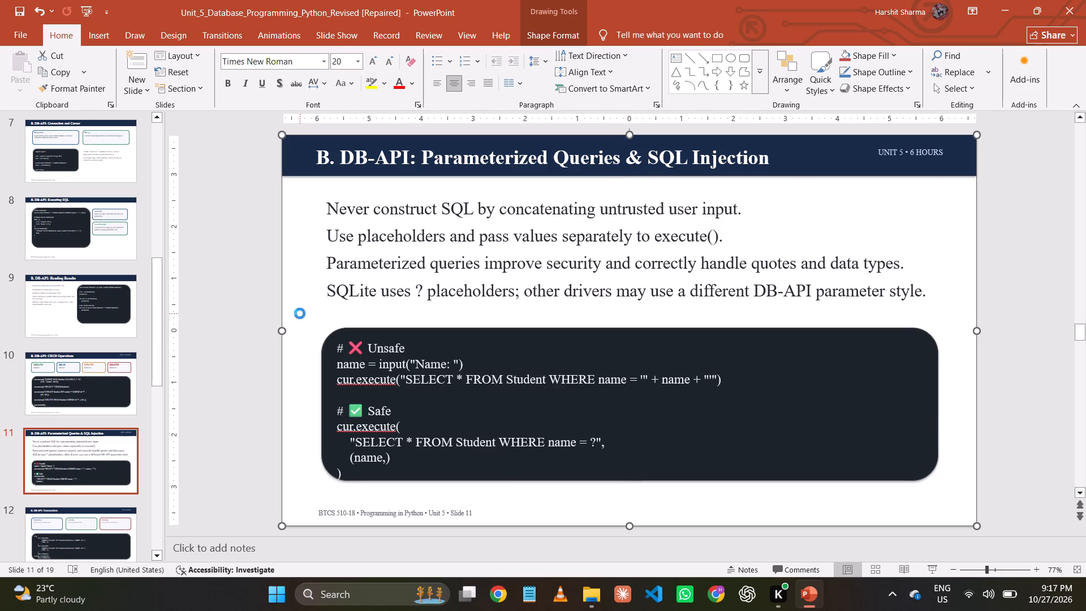
pyautogui.hotkey('ctrl', 's')
# Change all text on slide 12, B. DB-API: Transactions, to Times New Roman and enlarge it by two size steps.
pyautogui.scroll(-4, 66, 492)
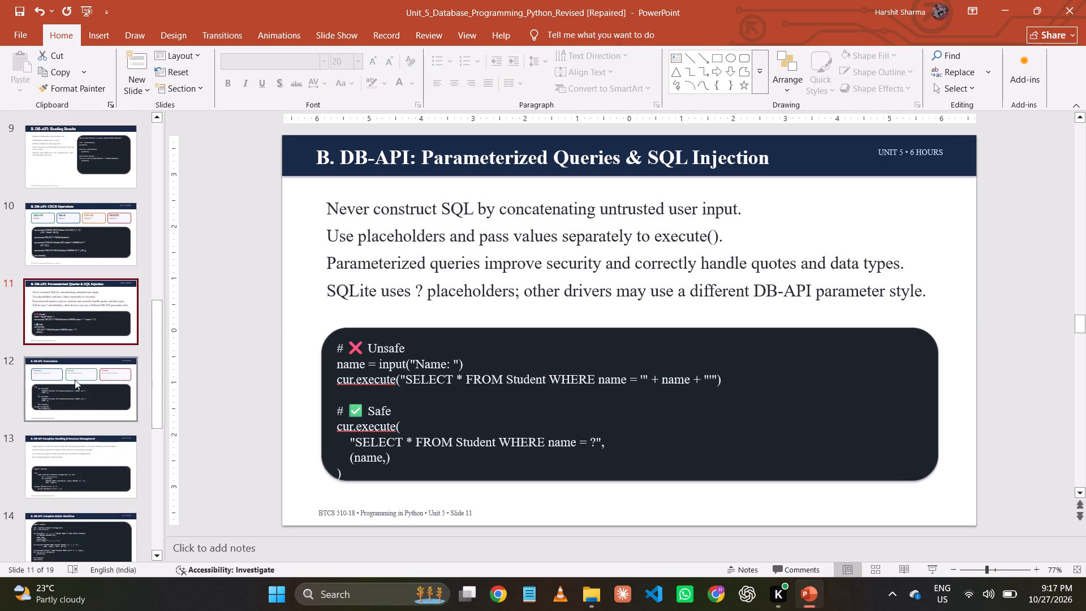
pyautogui.scroll(-2, 75, 380)
pyautogui.click(81, 322)
pyautogui.click(296, 299)
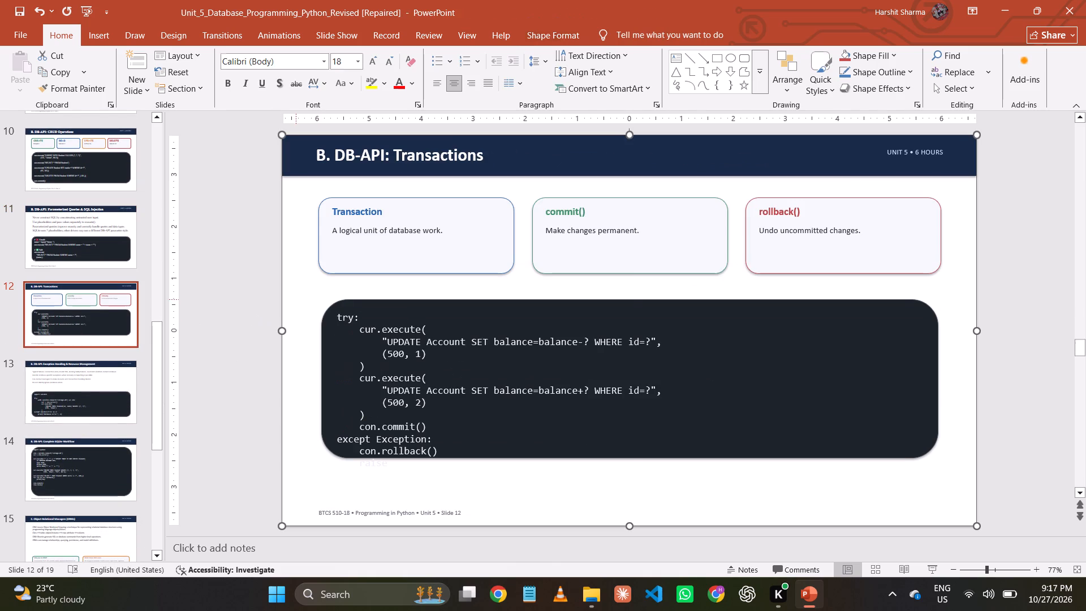
pyautogui.hotkey('ctrl', 'a')
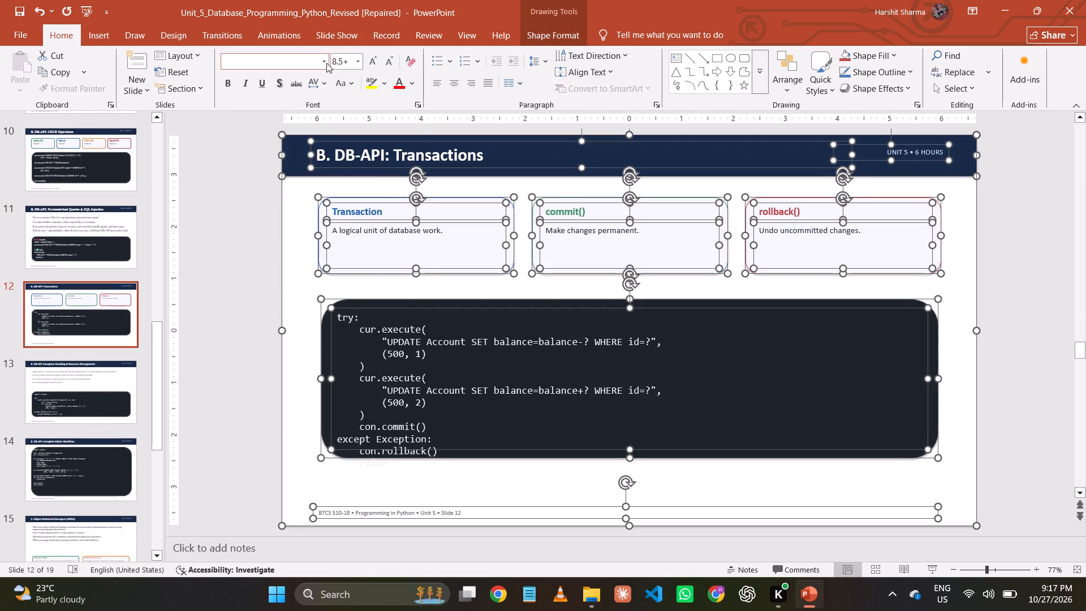
pyautogui.click(326, 63)
pyautogui.click(319, 142)
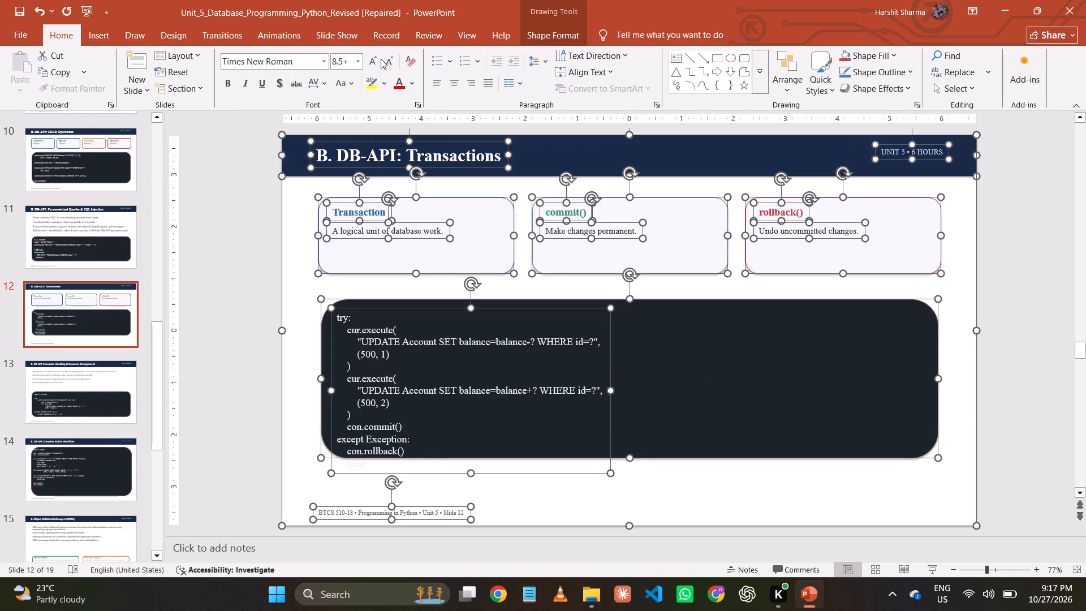
pyautogui.click(381, 59)
pyautogui.click(378, 59)
pyautogui.click(370, 61)
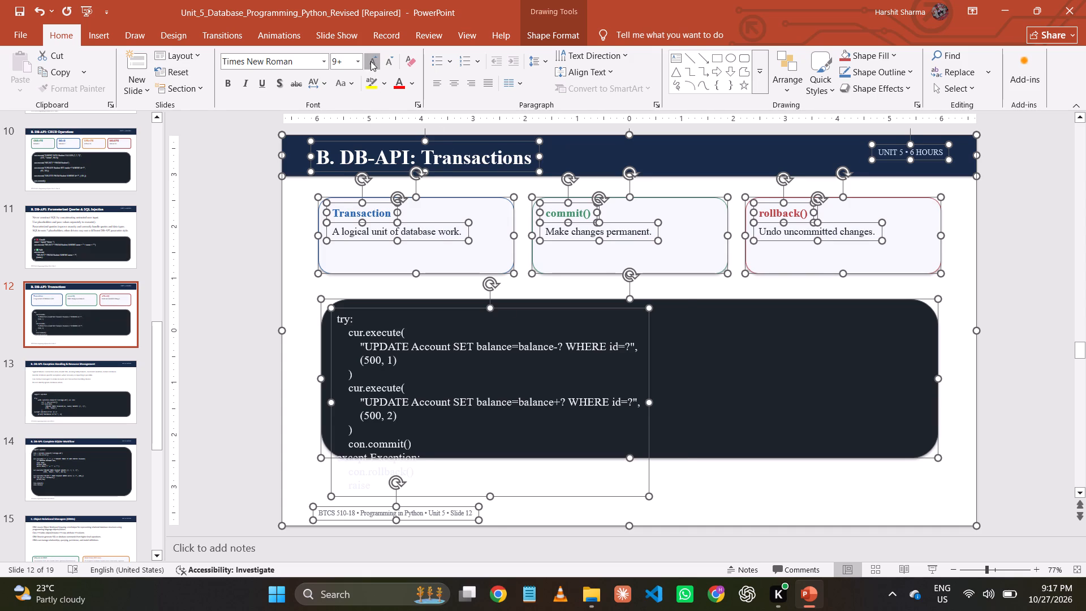
# Set slide 12's title text to size 28.
pyautogui.click(363, 159)
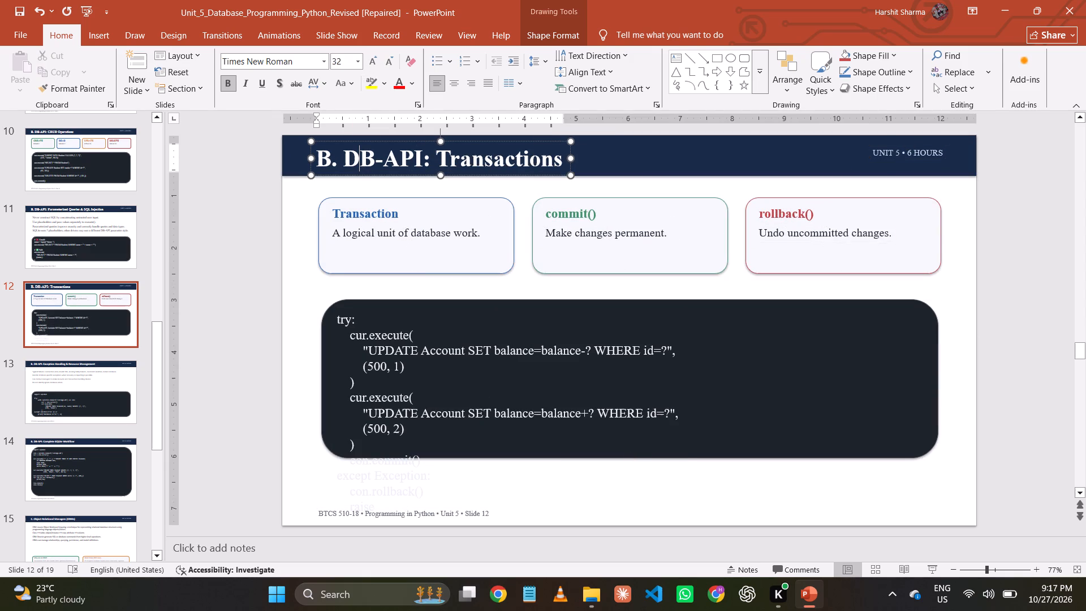
pyautogui.hotkey('ctrl', 'a')
pyautogui.click(390, 65)
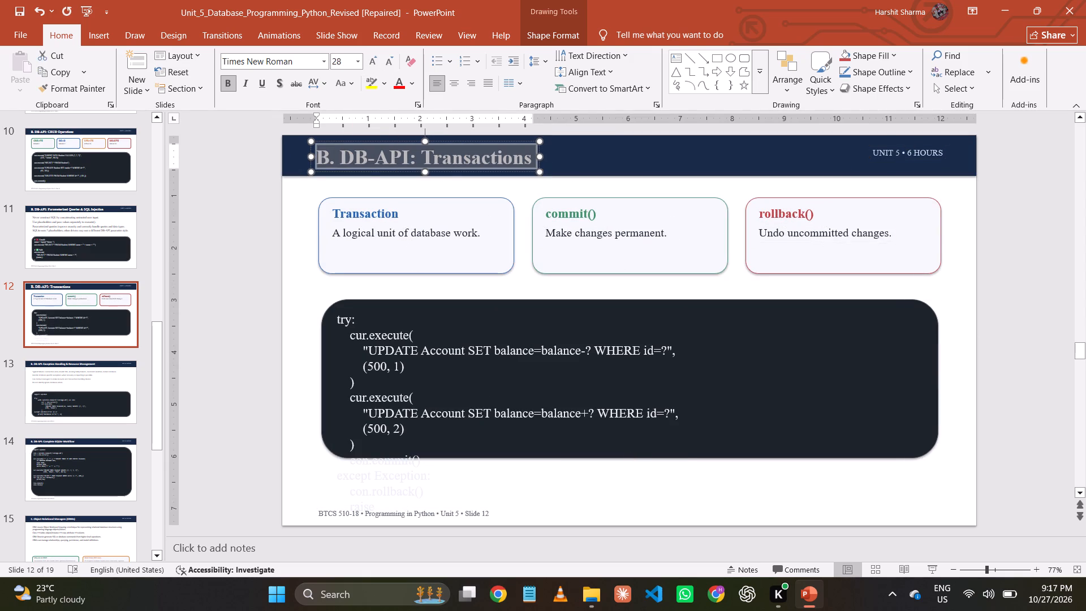
# Enlarge the Transaction card's heading on slide 12 by one size step and its description to size 20.
pyautogui.click(391, 219)
pyautogui.hotkey('ctrl', 'a')
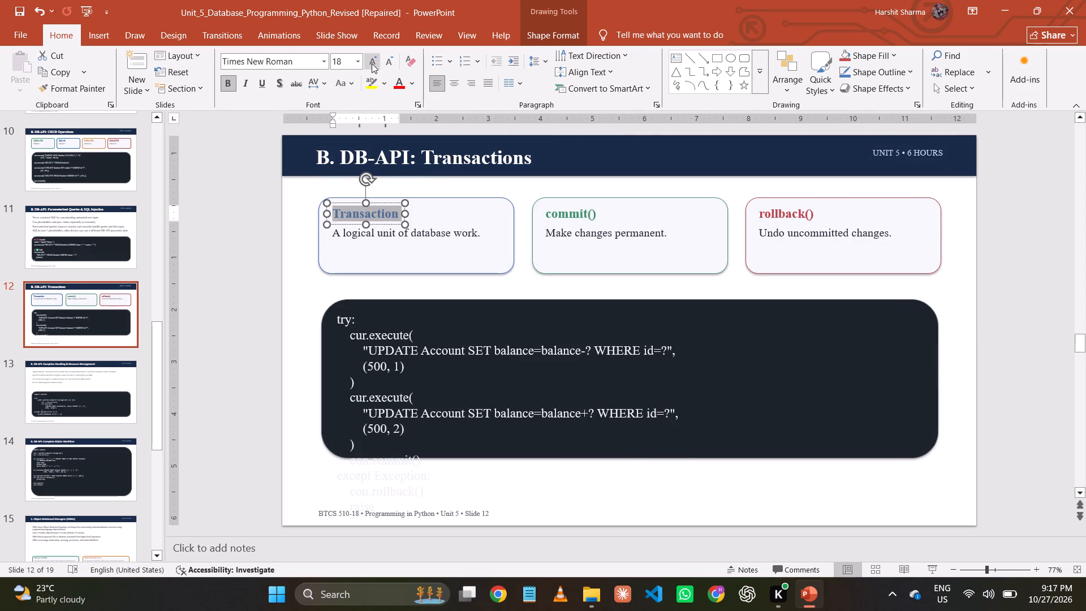
pyautogui.click(372, 63)
pyautogui.click(408, 238)
pyautogui.hotkey('ctrl', 'a')
pyautogui.doubleClick(373, 63)
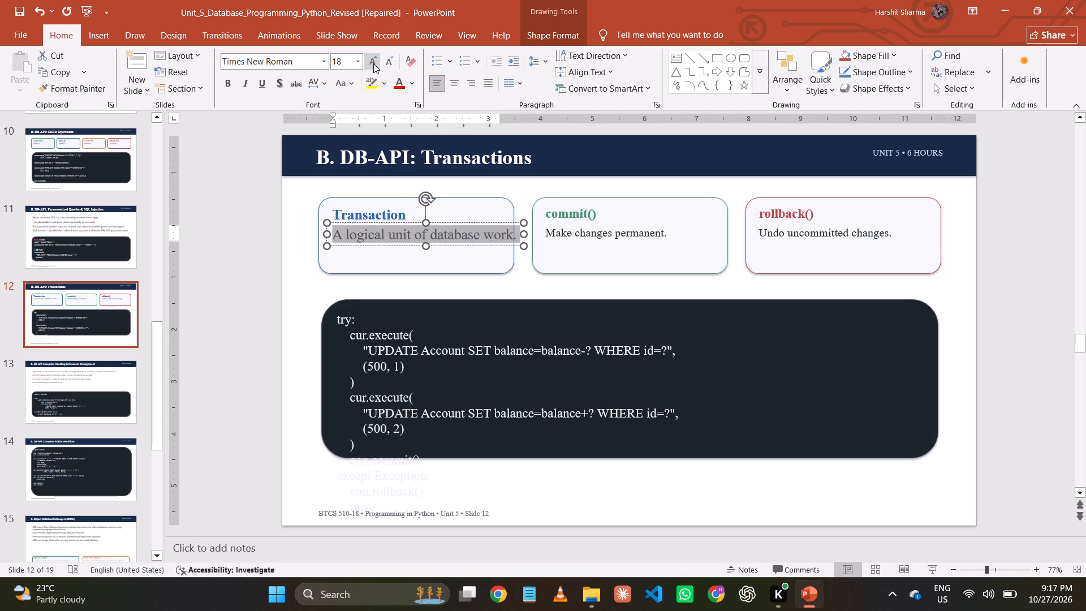
# Move the description "A logical unit of database work." slightly down and to the left so it fits inside the Transaction card.
pyautogui.click(627, 235)
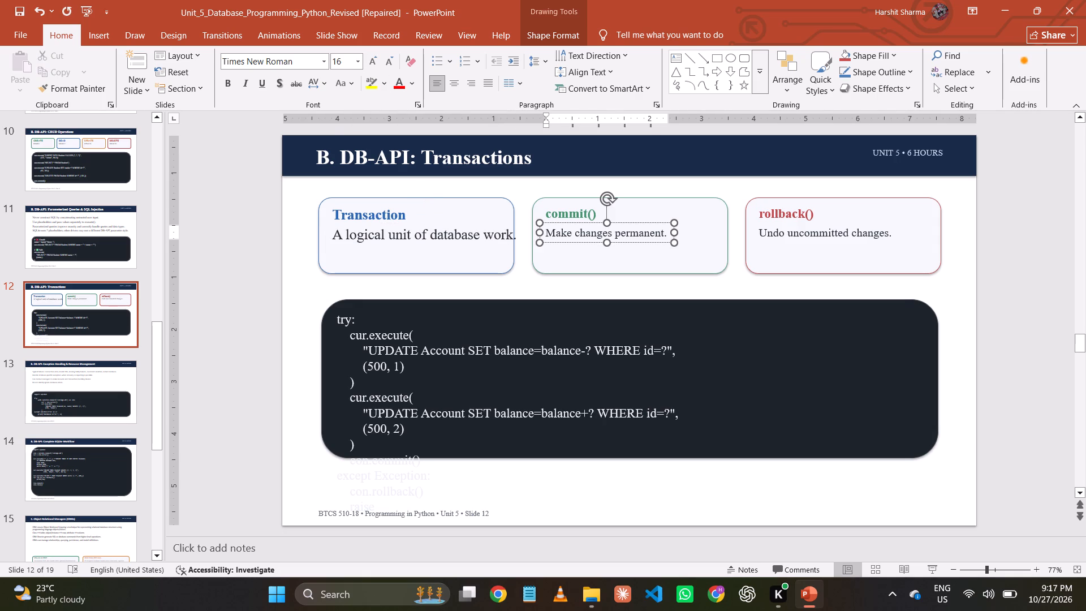
pyautogui.click(486, 238)
pyautogui.moveTo(454, 223); pyautogui.dragTo(446, 230)
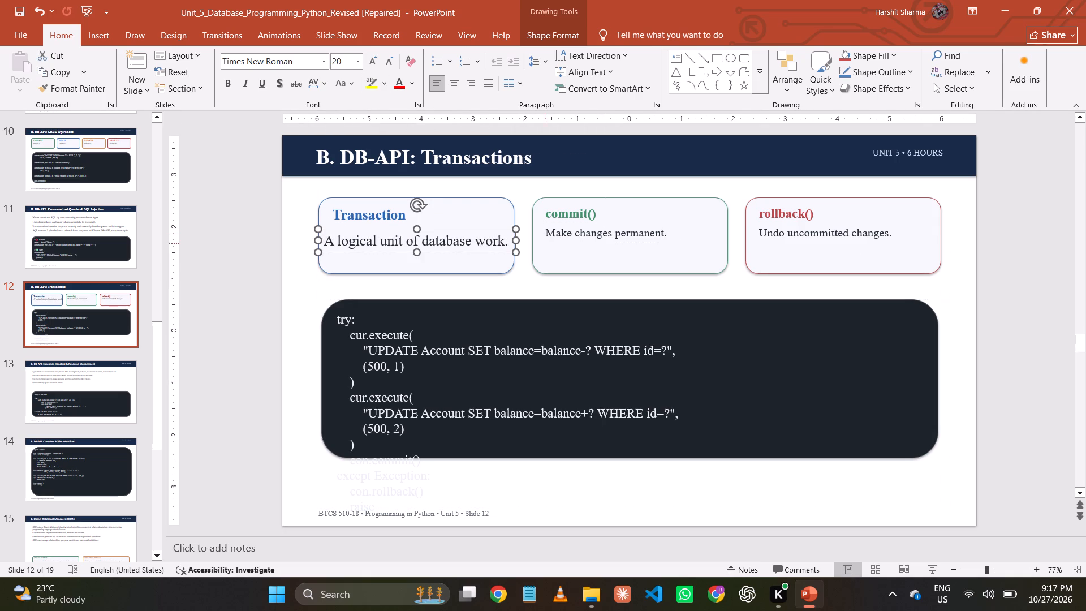
# Set both the description and the heading of the commit() card on slide 12 to size 20.
pyautogui.click(570, 238)
pyautogui.hotkey('ctrl', 'a')
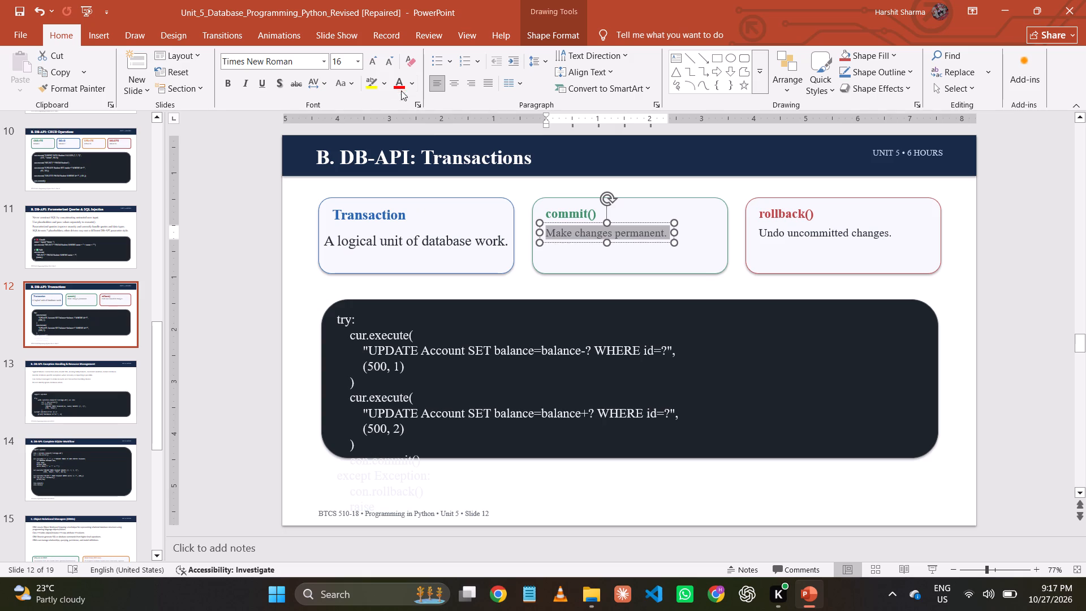
pyautogui.doubleClick(379, 63)
pyautogui.click(572, 216)
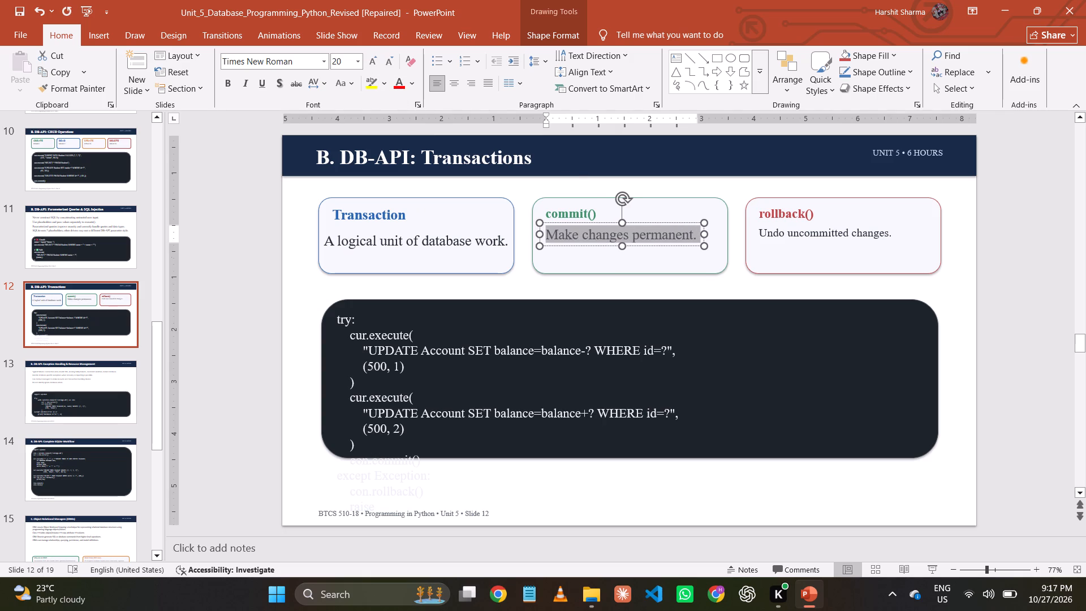
pyautogui.hotkey('ctrl', 'a')
pyautogui.click(382, 64)
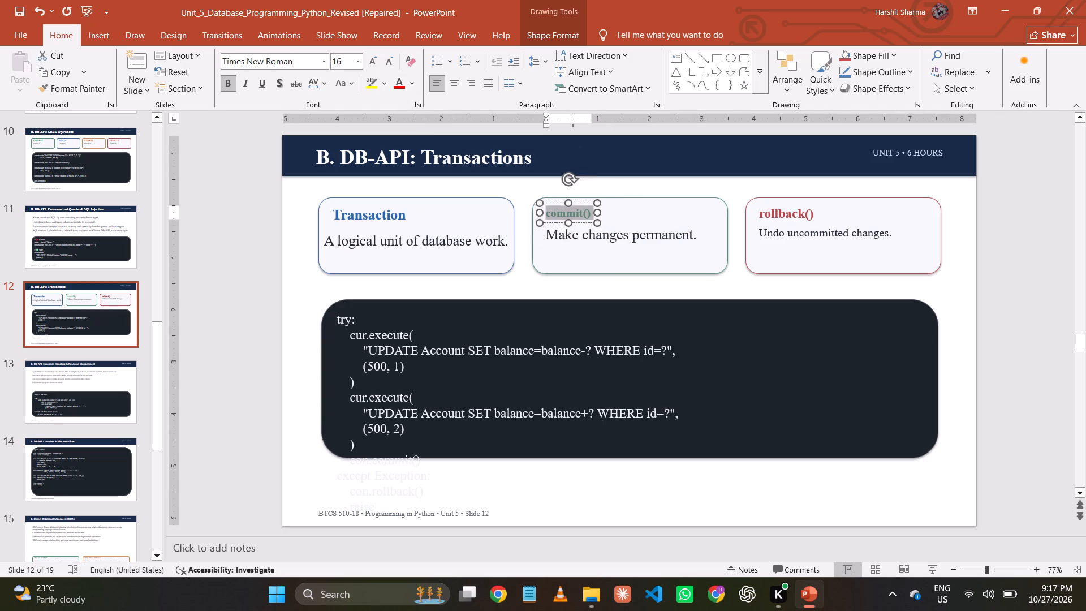
pyautogui.click(373, 68)
pyautogui.click(373, 68)
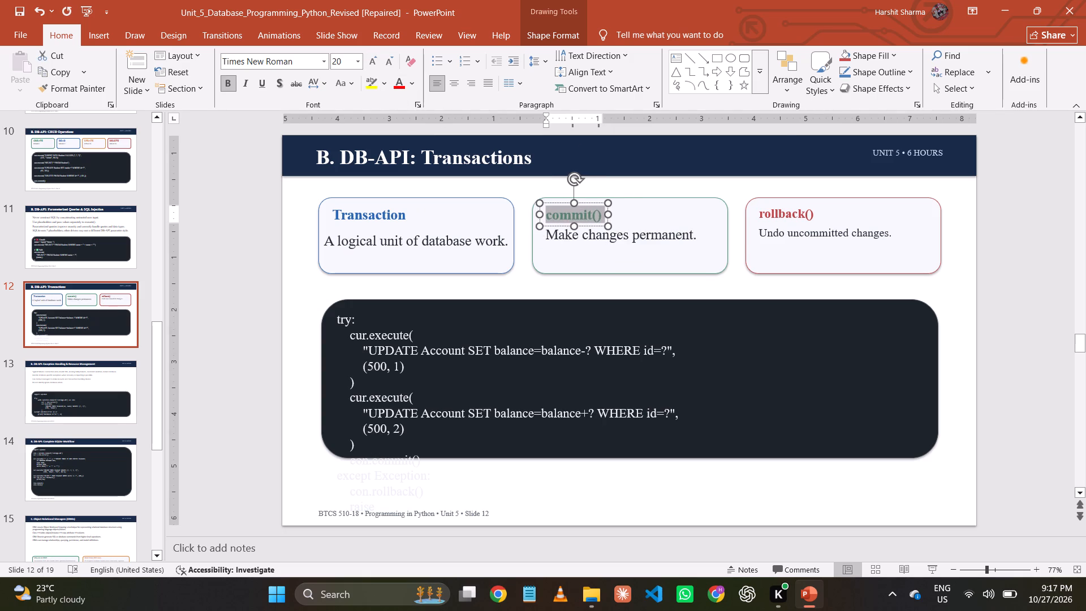
# Set the rollback() card's description on slide 12 to size 20 and enlarge its heading by one size step.
pyautogui.click(831, 237)
pyautogui.hotkey('ctrl', 'a')
pyautogui.doubleClick(372, 66)
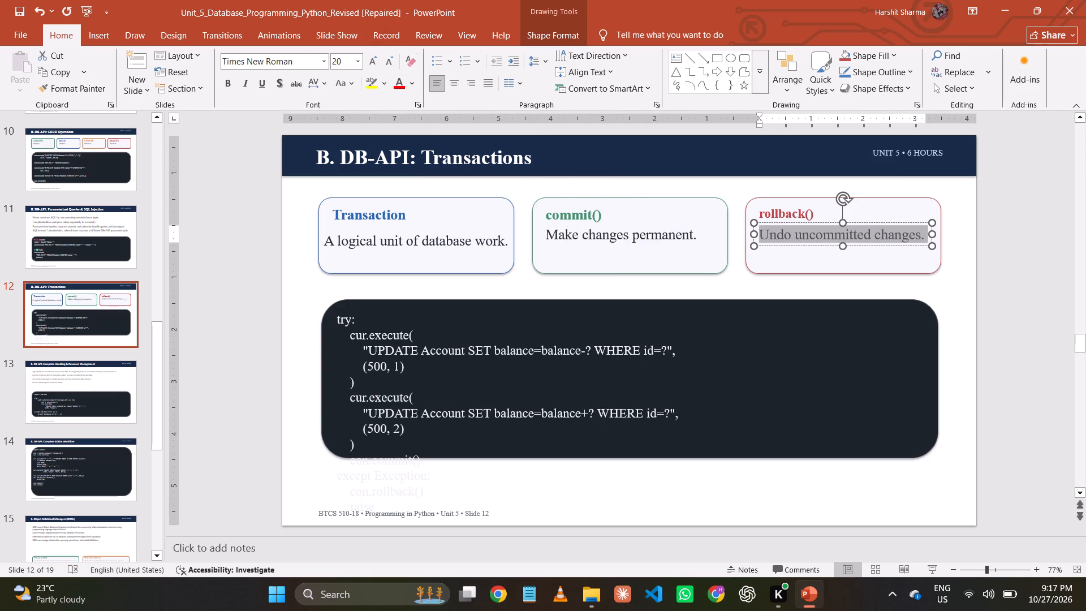
pyautogui.click(777, 212)
pyautogui.hotkey('ctrl', 'a')
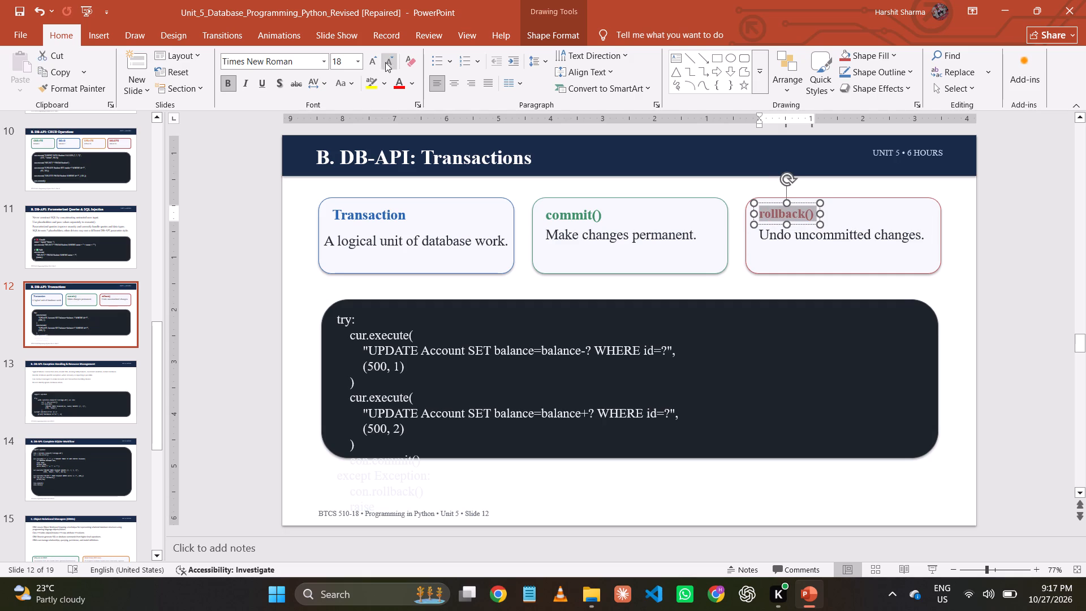
pyautogui.click(377, 61)
# Extend the dark code panel on slide 12 downward so it backs the whole code listing.
pyautogui.click(471, 381)
pyautogui.hotkey('ctrl', 'a')
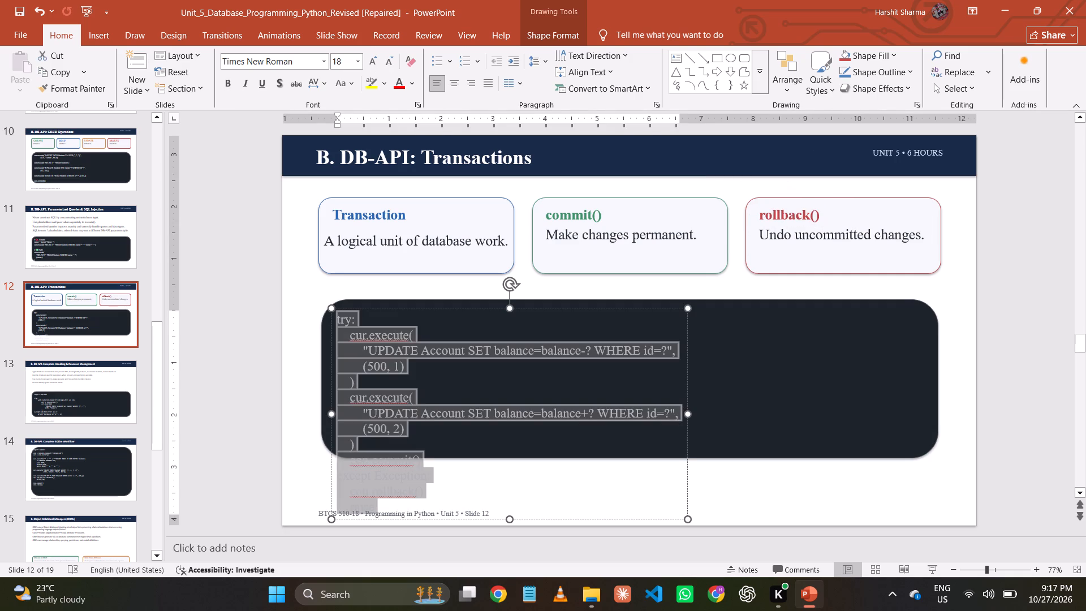
pyautogui.click(568, 455)
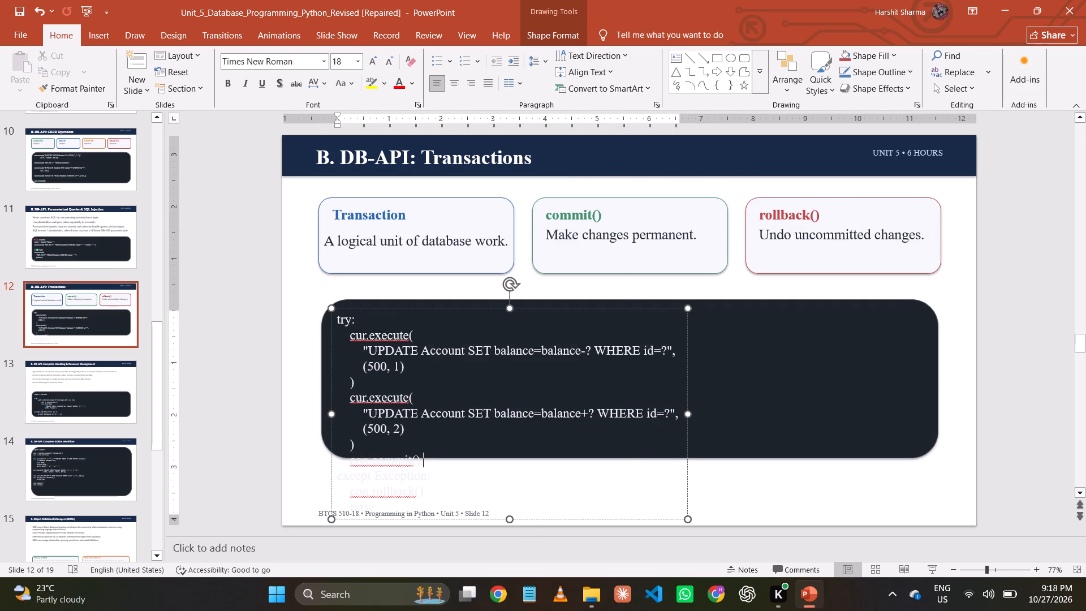
pyautogui.click(714, 450)
pyautogui.moveTo(630, 461); pyautogui.dragTo(630, 490)
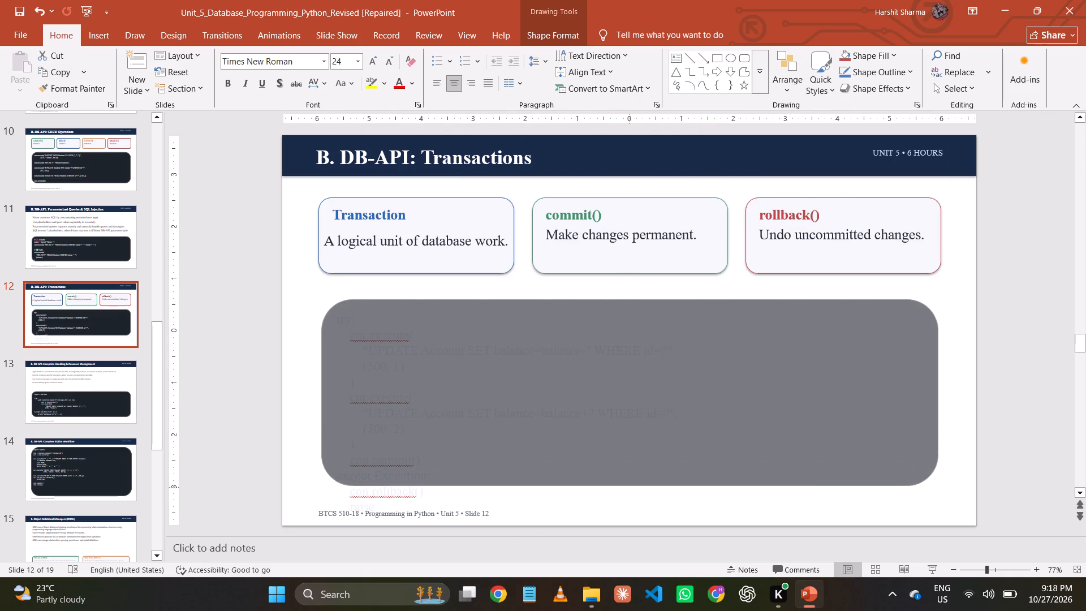
pyautogui.moveTo(630, 490); pyautogui.dragTo(629, 509)
# Move the code text on slide 12 slightly up and to the right so it fits inside the dark panel.
pyautogui.click(433, 388)
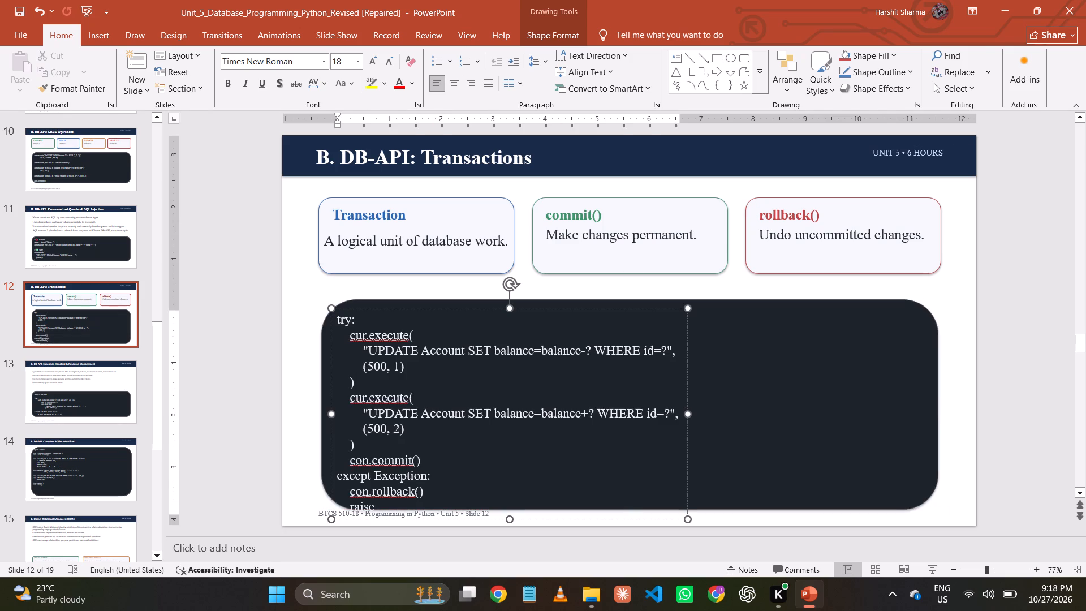
pyautogui.moveTo(563, 308); pyautogui.dragTo(565, 305)
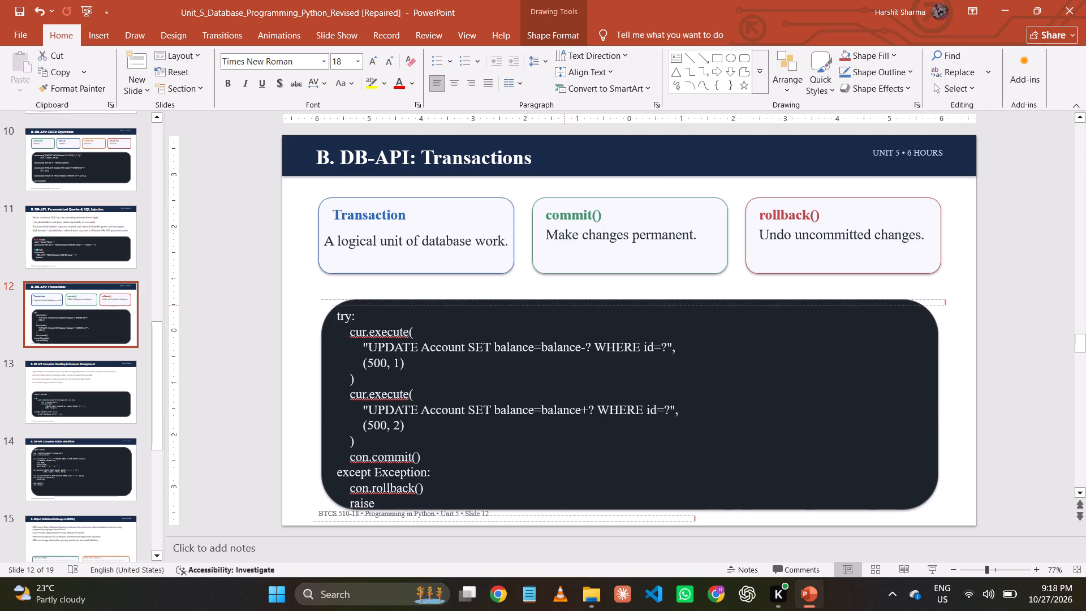
pyautogui.moveTo(565, 305); pyautogui.dragTo(573, 301)
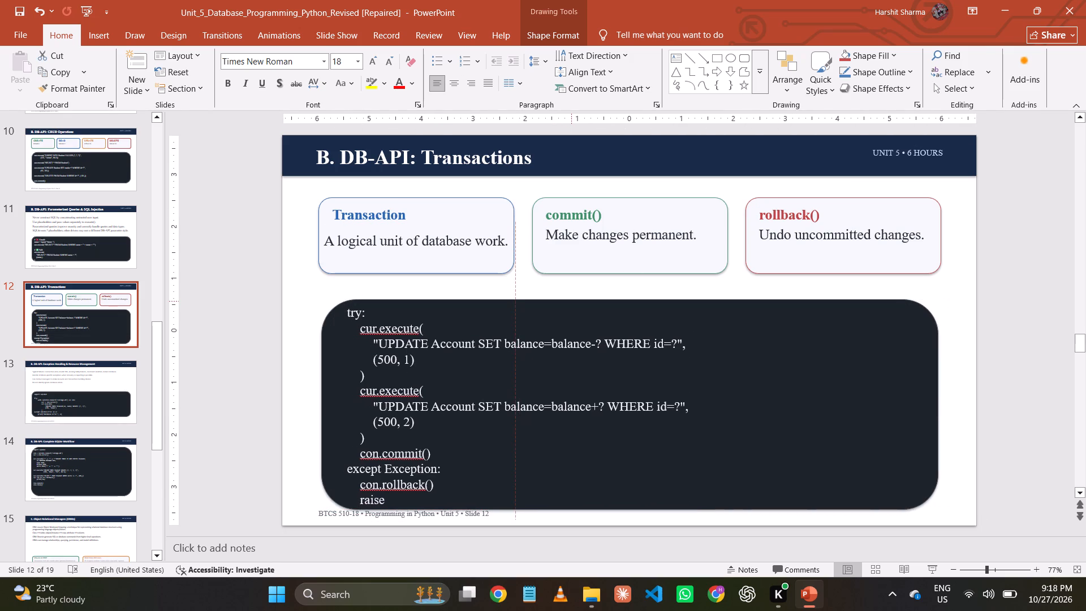
pyautogui.moveTo(573, 301); pyautogui.dragTo(574, 300)
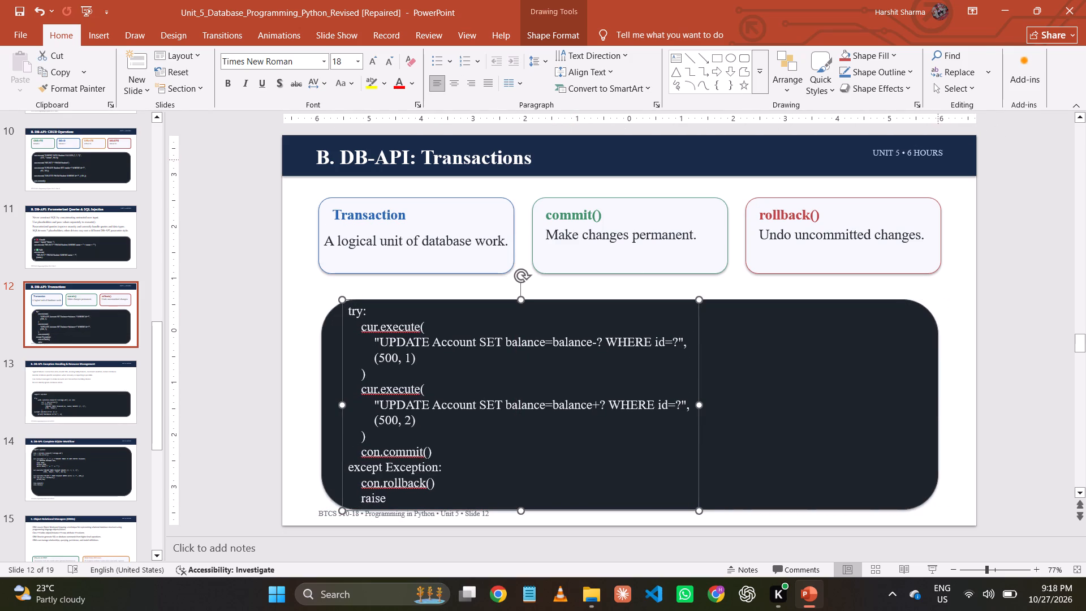
# Delete the "UNIT 5 • 6 HOURS" label from slide 12's title bar and save the presentation.
pyautogui.click(919, 149)
pyautogui.click(921, 143)
pyautogui.press('Delete')
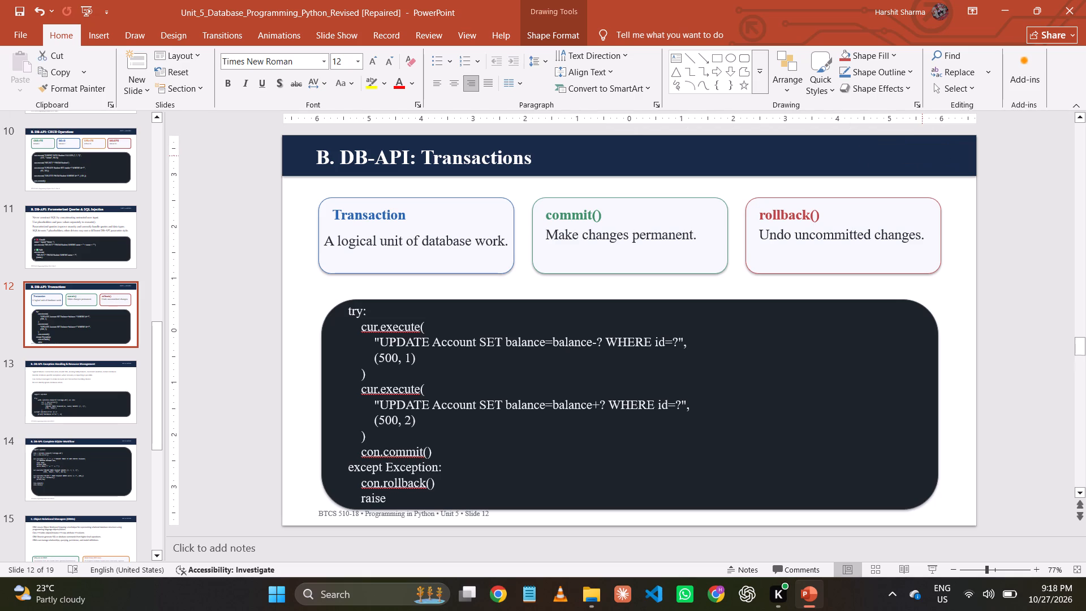
pyautogui.hotkey('ctrl', 's')
# Delete the "UNIT 5 • 6 HOURS" label from slide 13's title bar and save the presentation.
pyautogui.click(59, 390)
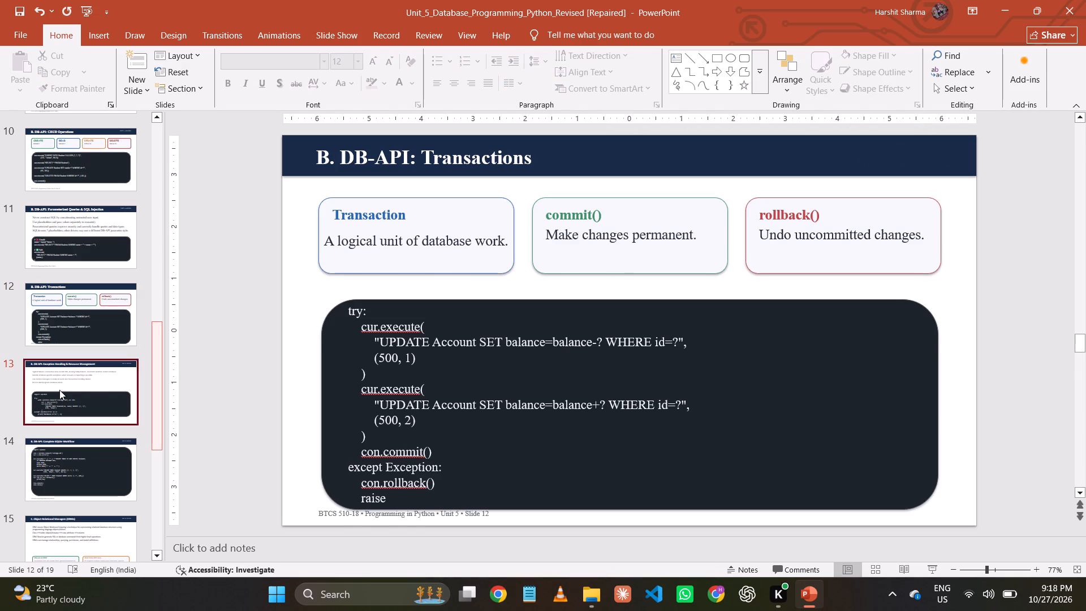
pyautogui.click(925, 152)
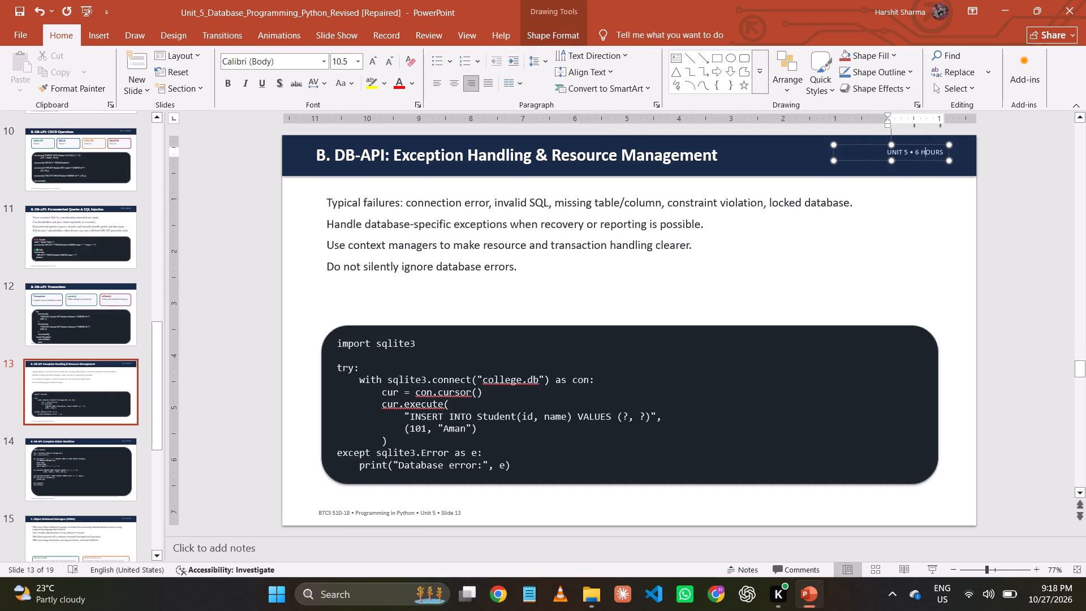
pyautogui.click(925, 144)
pyautogui.press('Delete')
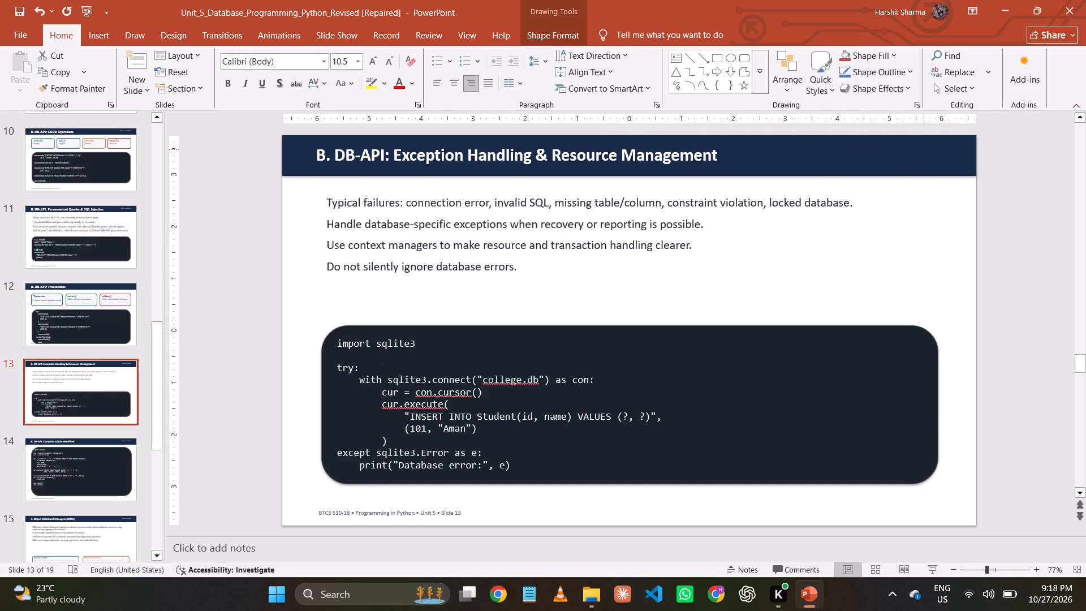
pyautogui.hotkey('ctrl', 's')
# Delete the "UNIT 5 • 6 HOURS" label from slide 11's title bar and save the presentation.
pyautogui.moveTo(94, 342); pyautogui.dragTo(93, 337)
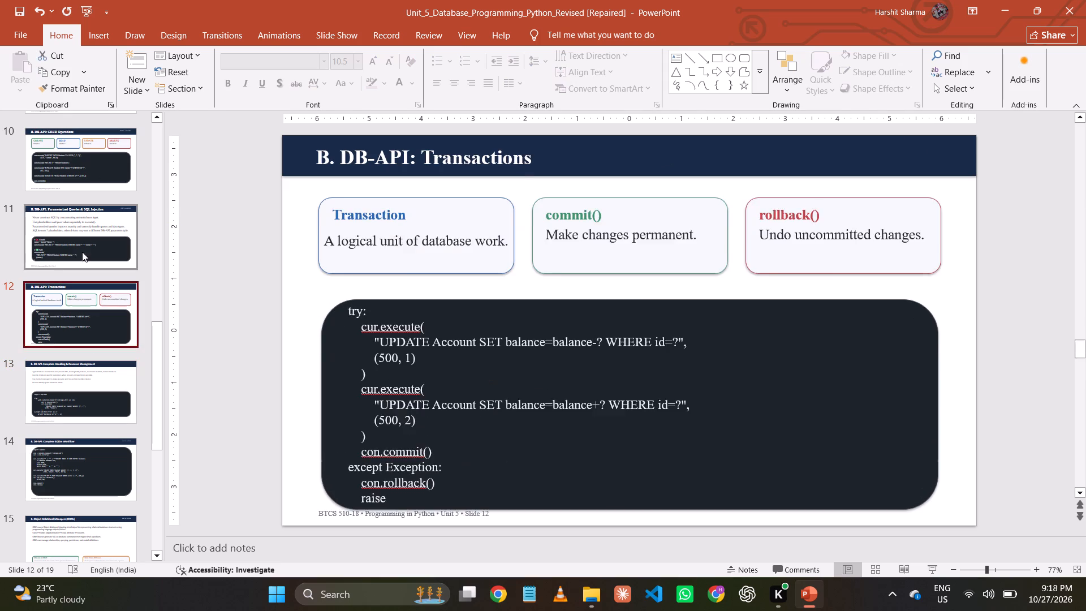
pyautogui.click(83, 234)
pyautogui.click(903, 153)
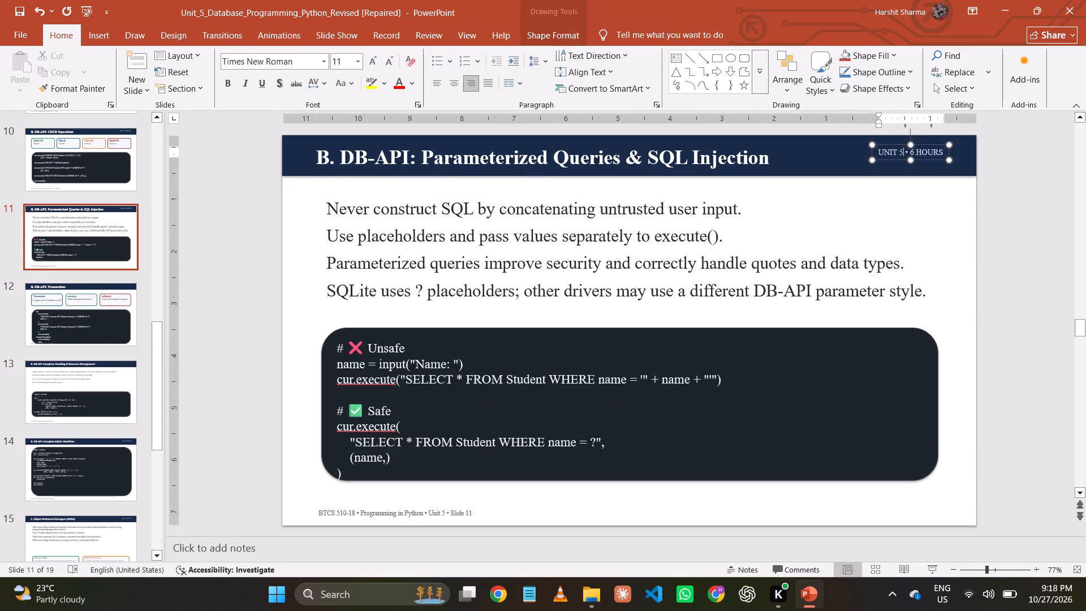
pyautogui.click(903, 144)
pyautogui.press('Delete')
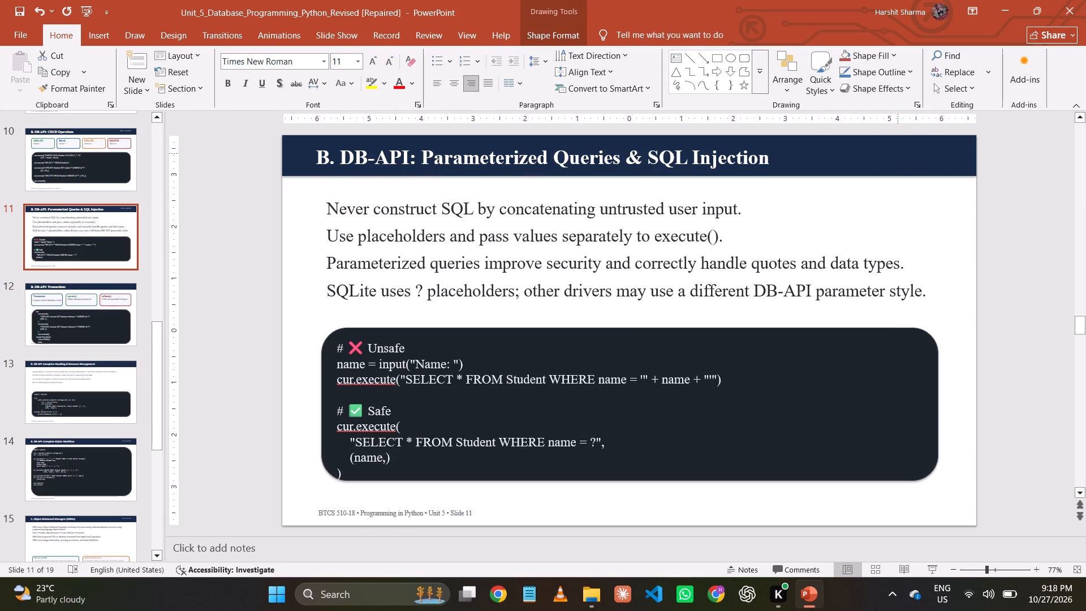
pyautogui.hotkey('ctrl', 's')
# Delete the "UNIT 5 • 6 HOURS" label from slide 10's title bar and save the presentation.
pyautogui.click(105, 169)
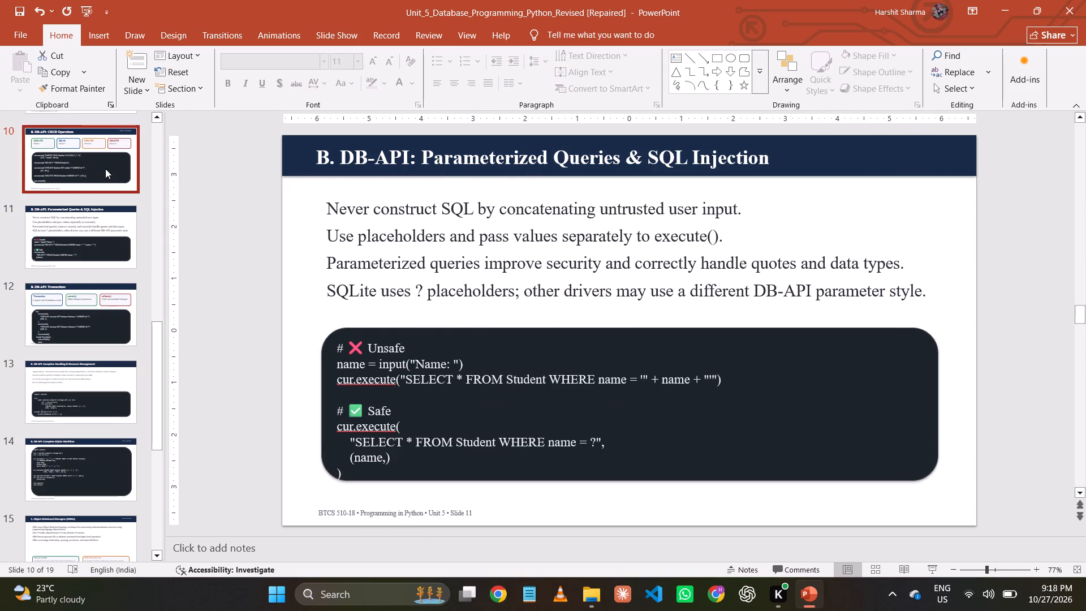
pyautogui.scroll(2, 134, 218)
pyautogui.click(903, 156)
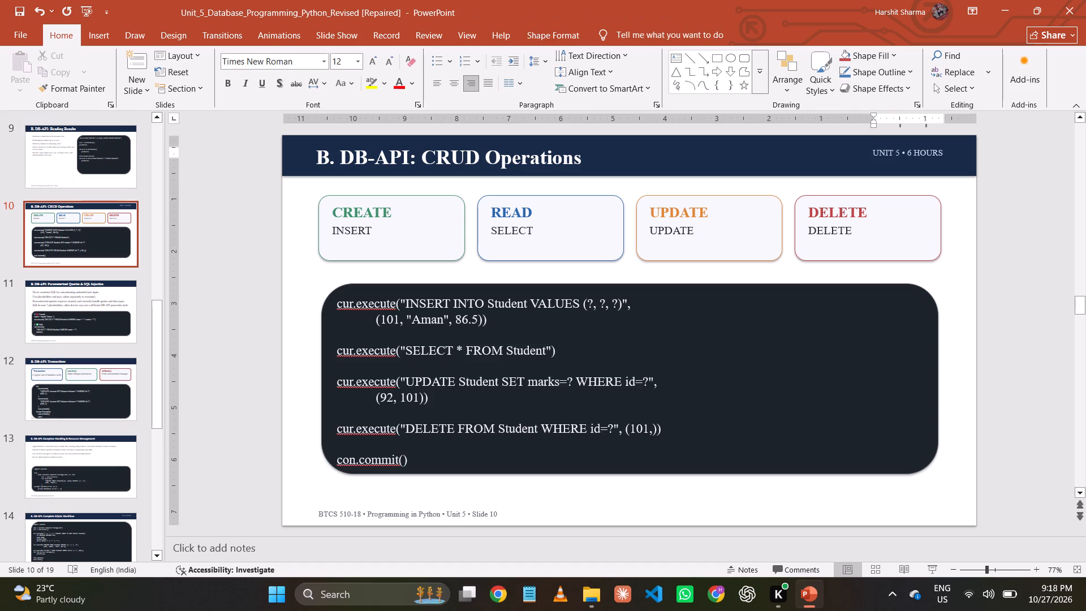
pyautogui.click(897, 143)
pyautogui.press('Delete')
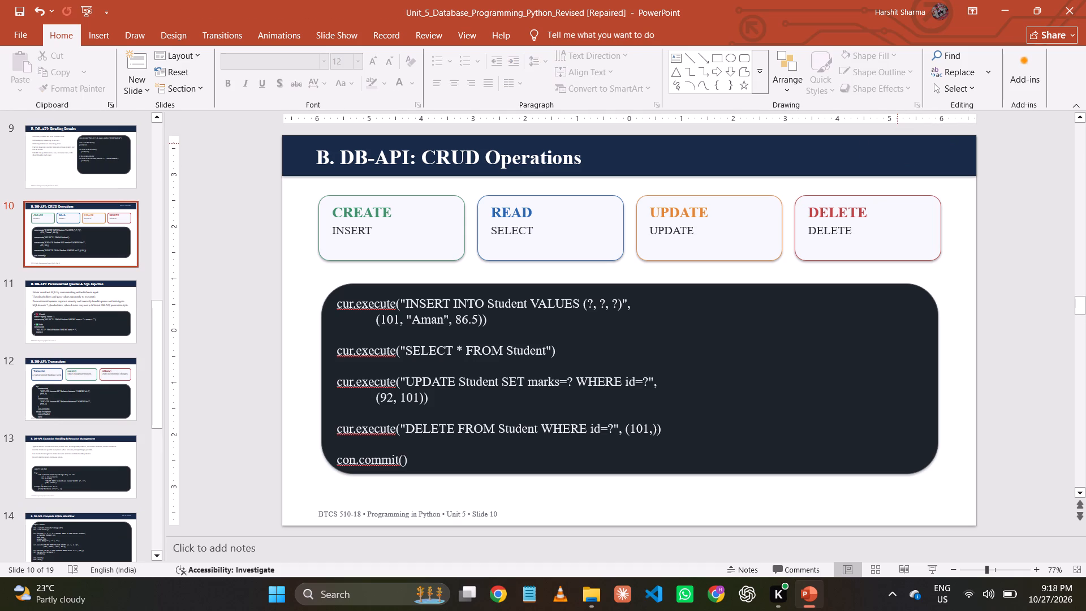
pyautogui.hotkey('ctrl', 's')
# Move slide 12's dark code panel and its code text up so both clear the footer, and save the presentation.
pyautogui.click(71, 378)
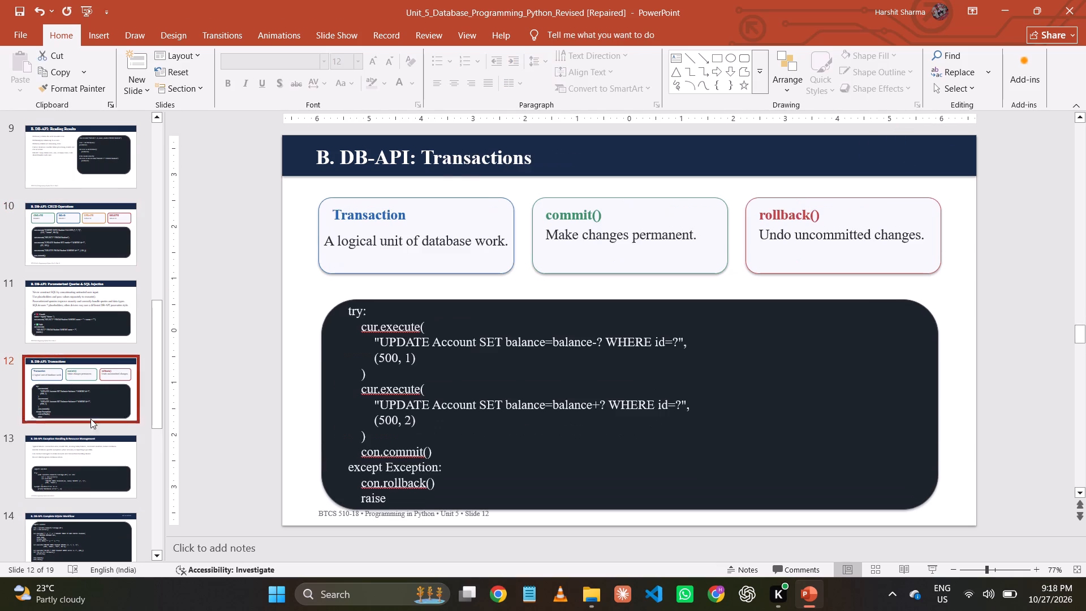
pyautogui.click(412, 517)
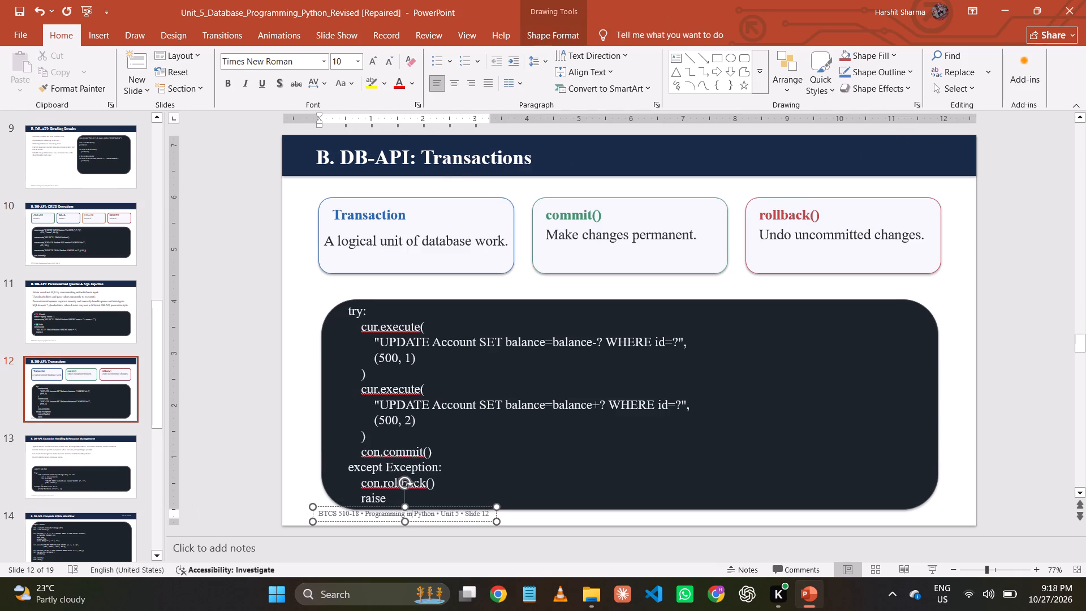
pyautogui.click(745, 332)
pyautogui.moveTo(746, 299); pyautogui.dragTo(746, 283)
pyautogui.click(518, 388)
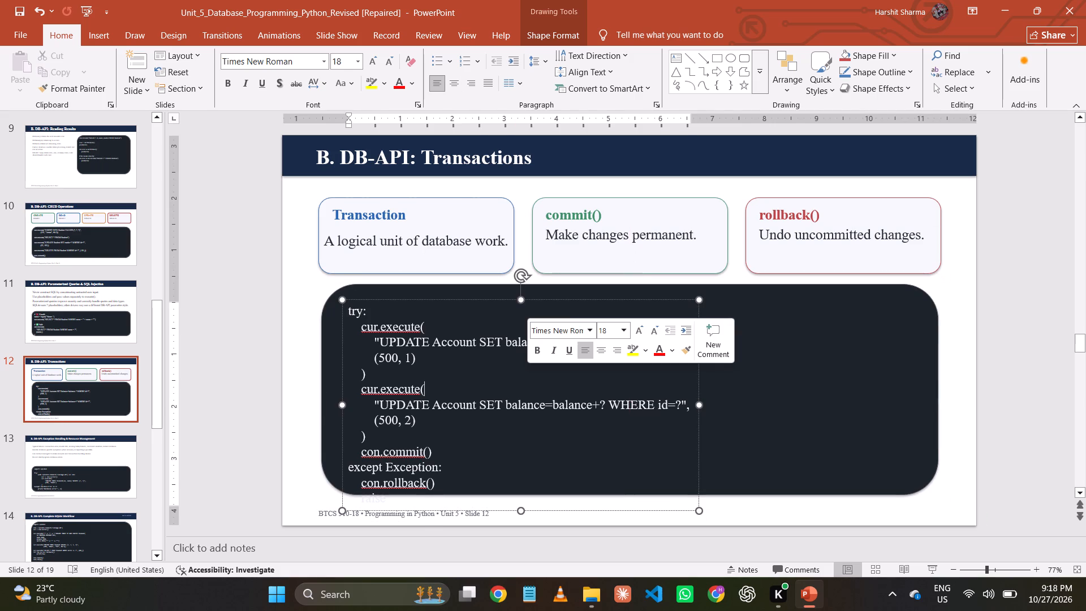
pyautogui.moveTo(589, 299); pyautogui.dragTo(595, 286)
pyautogui.click(443, 501)
pyautogui.click(443, 510)
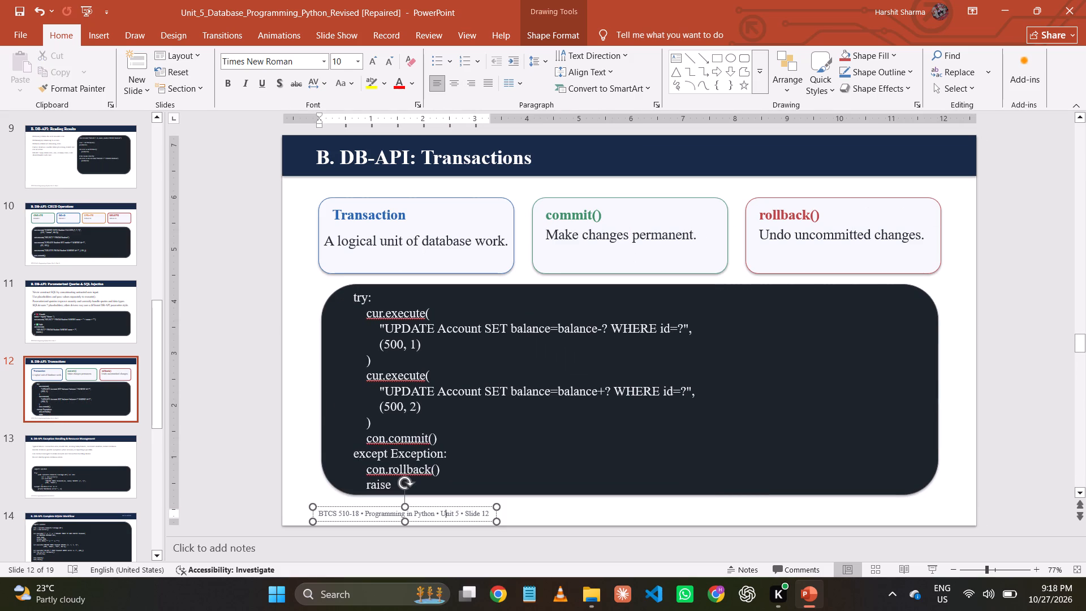
pyautogui.click(407, 506)
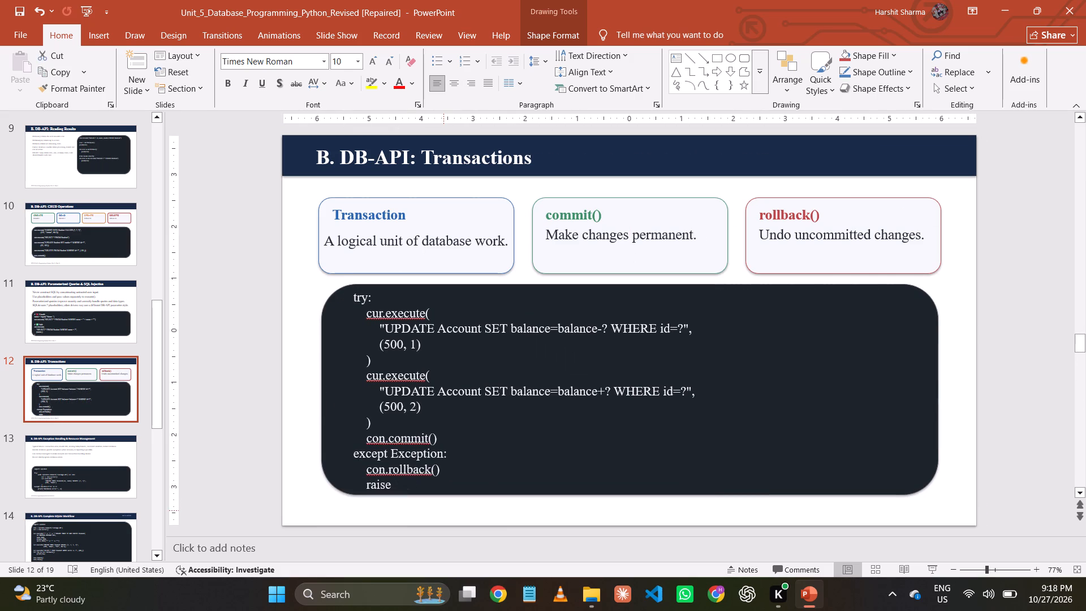
pyautogui.click(240, 415)
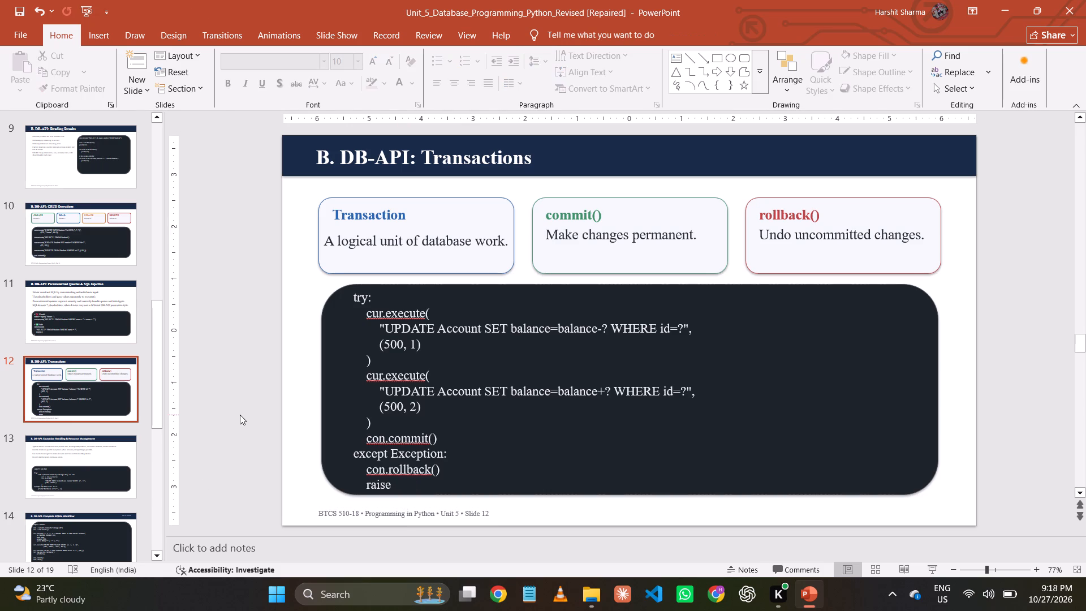
pyautogui.hotkey('ctrl', 's')
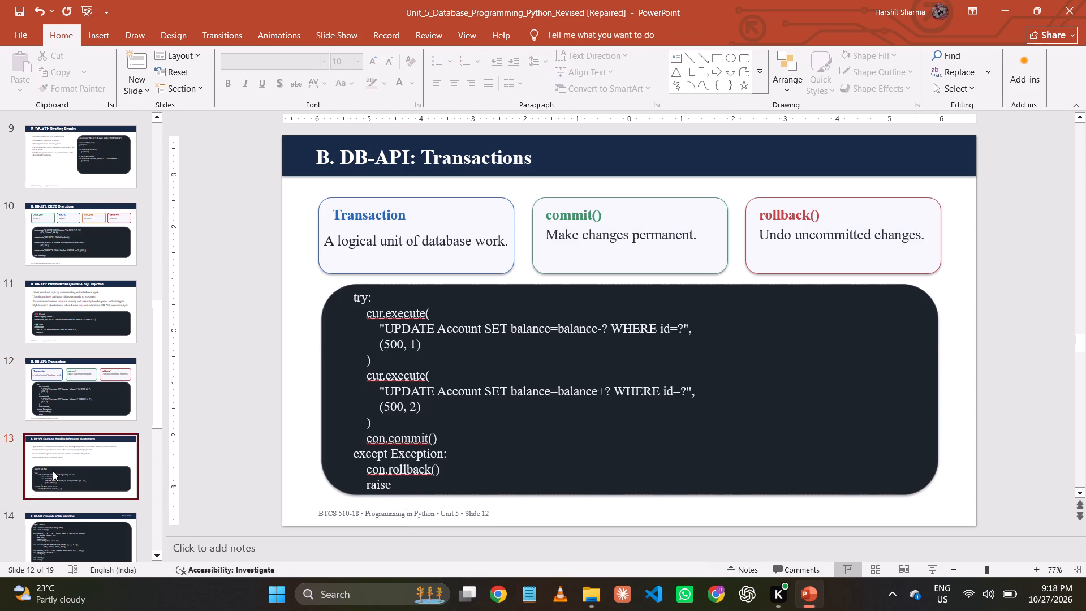
# Change all text on slide 13 to Times New Roman and enlarge it by one size step.
pyautogui.click(53, 471)
pyautogui.click(305, 291)
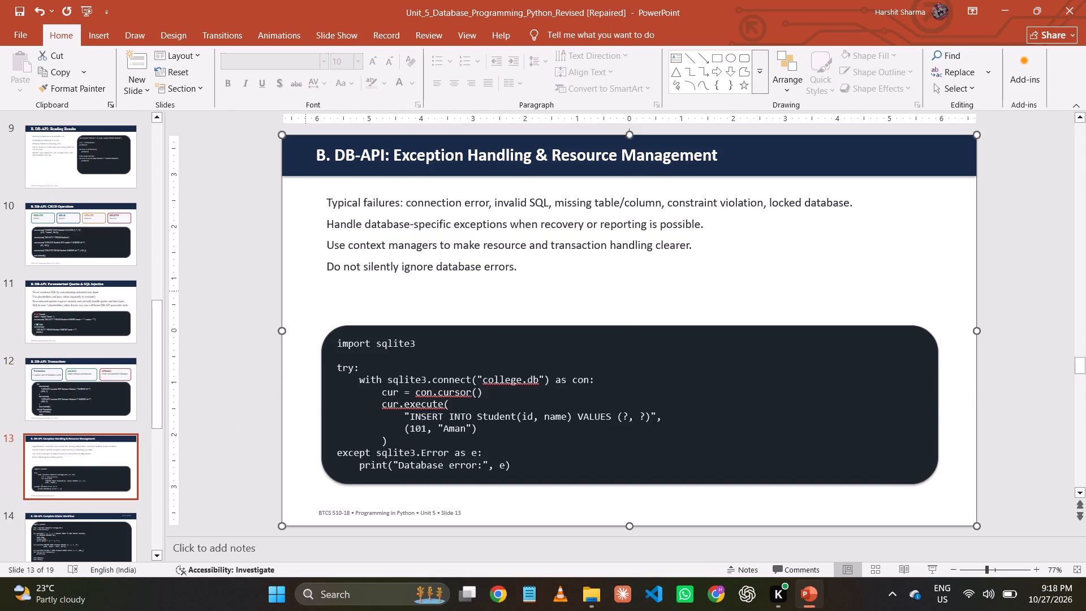
pyautogui.hotkey('ctrl', 'a')
pyautogui.click(323, 67)
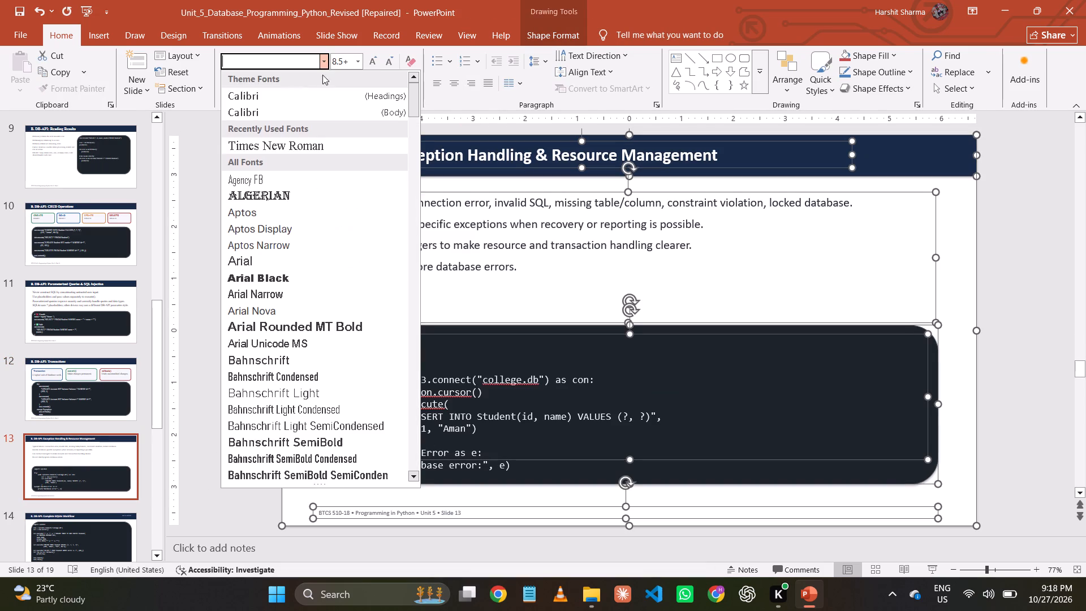
pyautogui.click(312, 138)
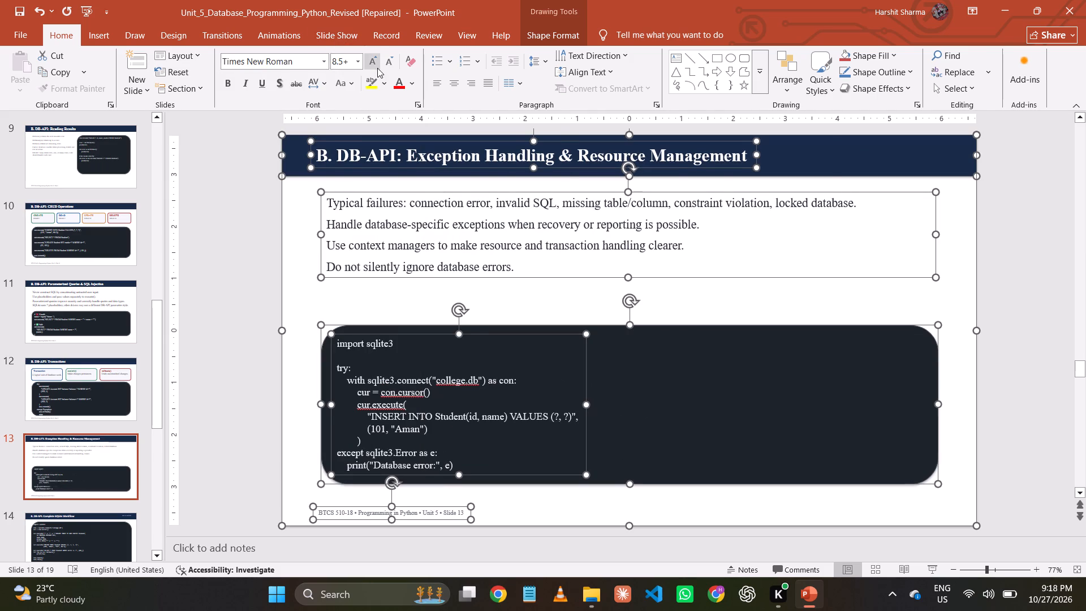
pyautogui.click(378, 64)
pyautogui.click(301, 214)
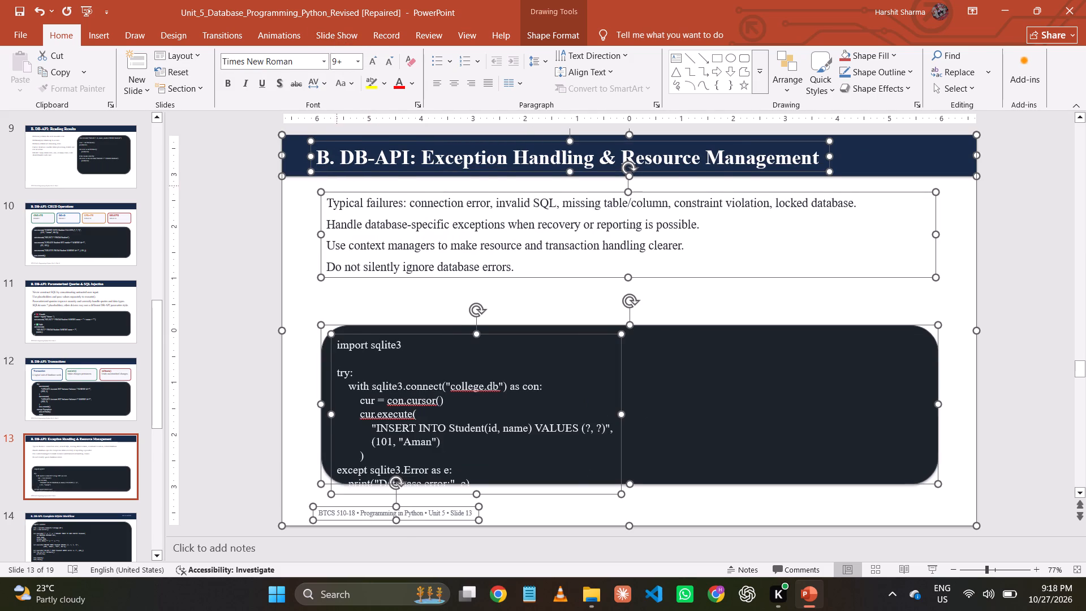
pyautogui.click(402, 141)
pyautogui.click(403, 153)
# Set the body text about database failures and exception handling on slide 13 to size 20.
pyautogui.click(429, 205)
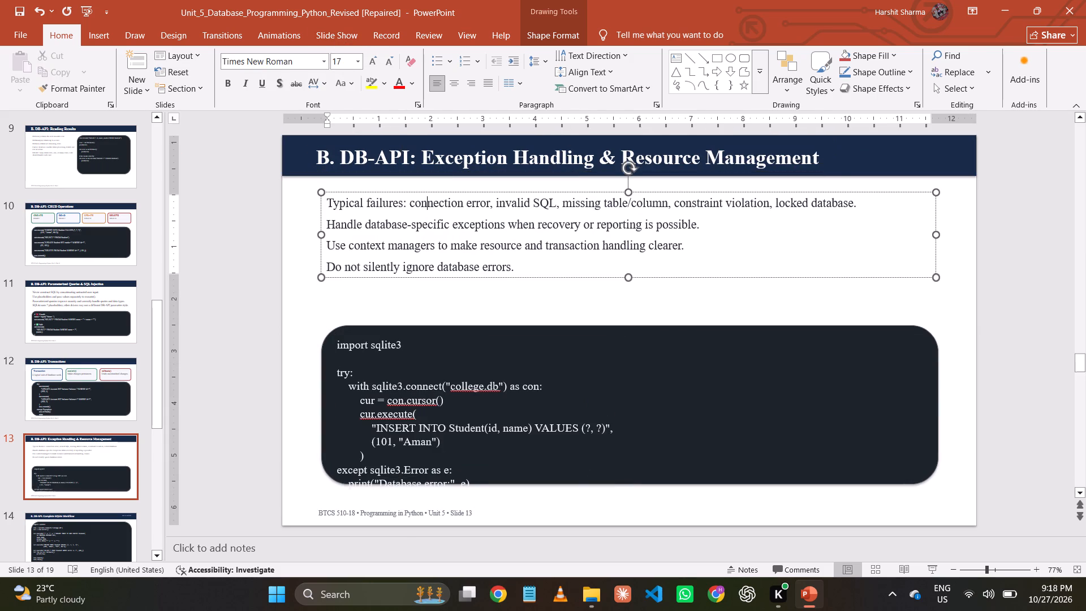
pyautogui.hotkey('ctrl', 'a')
pyautogui.click(366, 66)
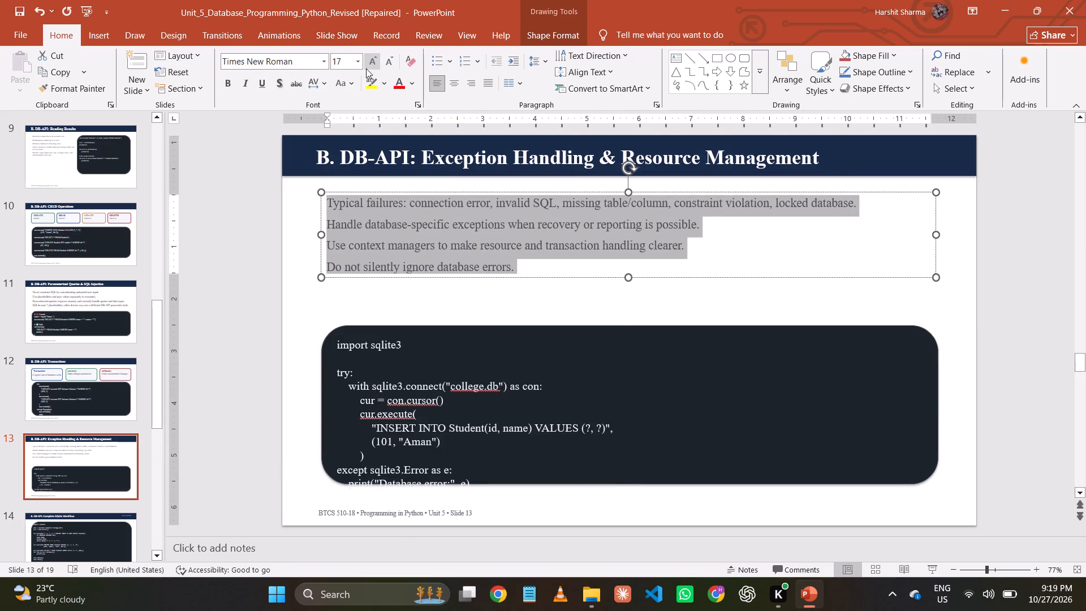
pyautogui.click(367, 55)
pyautogui.click(361, 58)
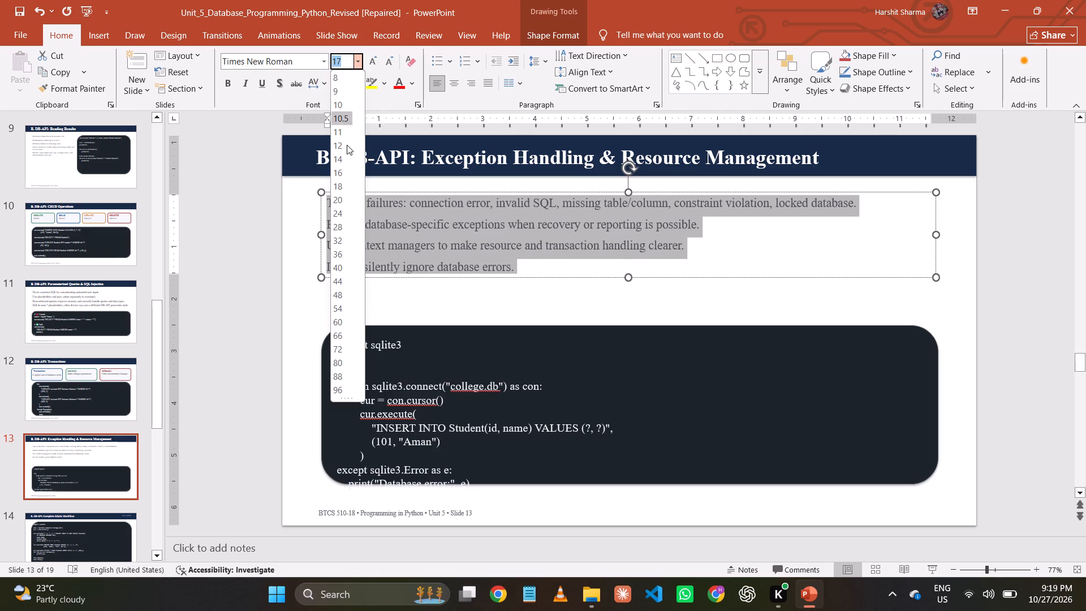
pyautogui.click(344, 197)
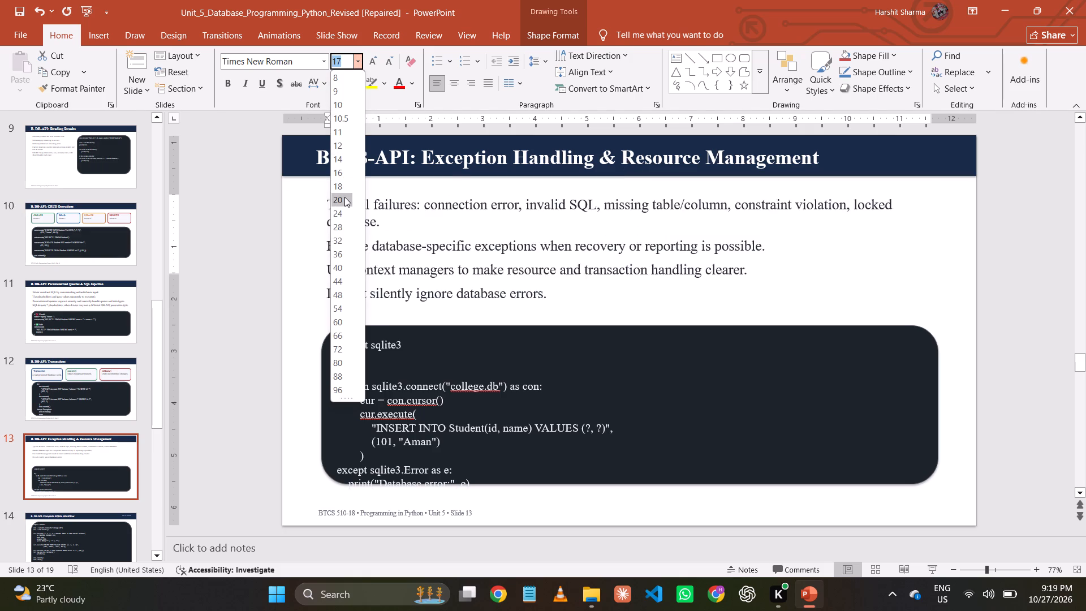
# Move slide 13's dark code panel up to just below the bullet text and extend its lower edge to just above the footer.
pyautogui.click(436, 397)
pyautogui.hotkey('ctrl', 'a')
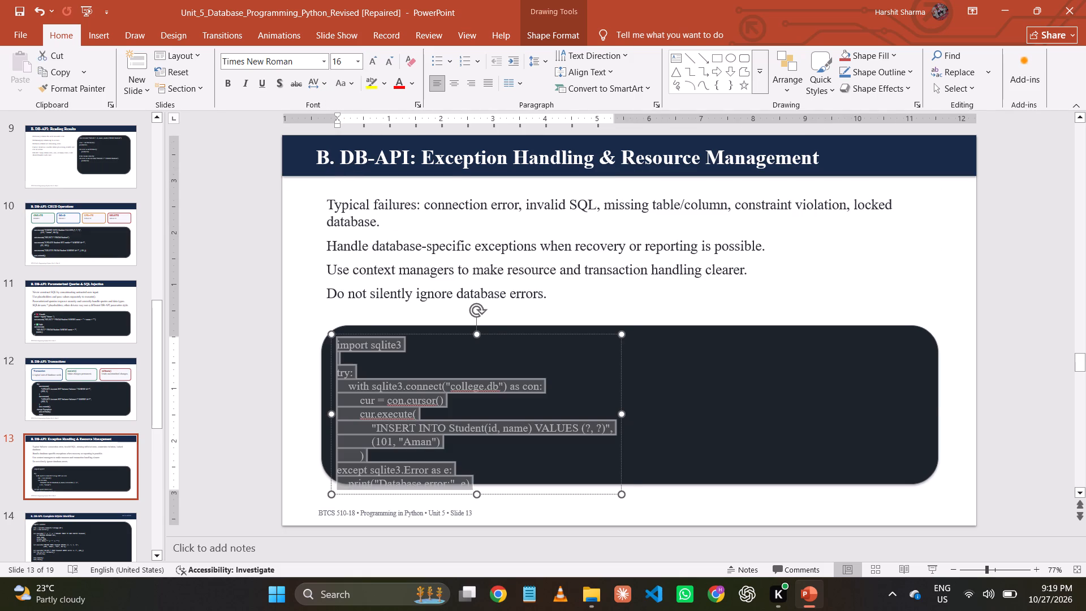
pyautogui.click(757, 383)
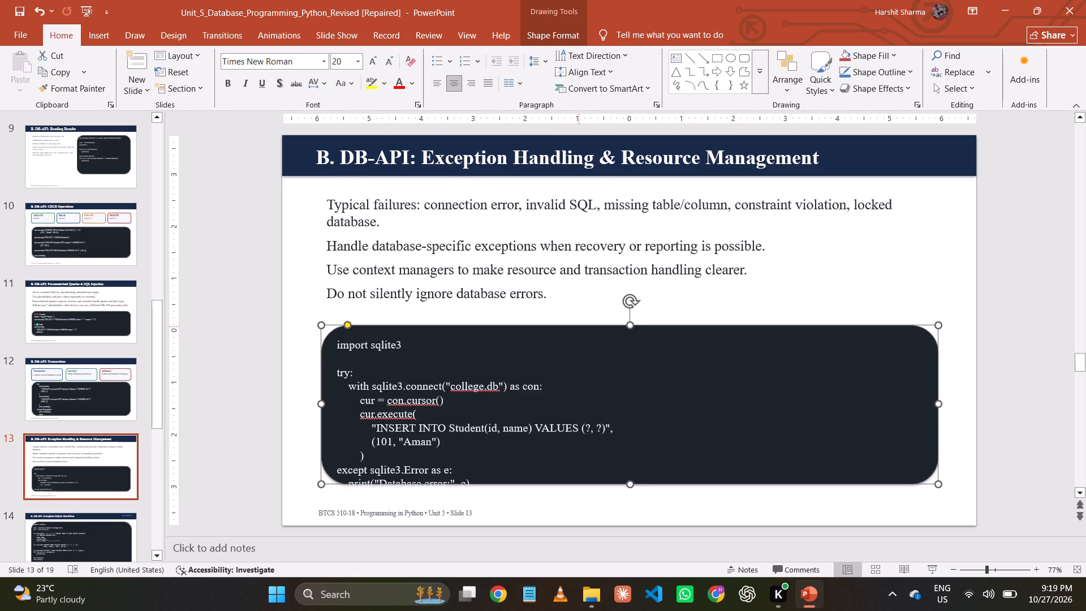
pyautogui.moveTo(579, 326); pyautogui.dragTo(578, 310)
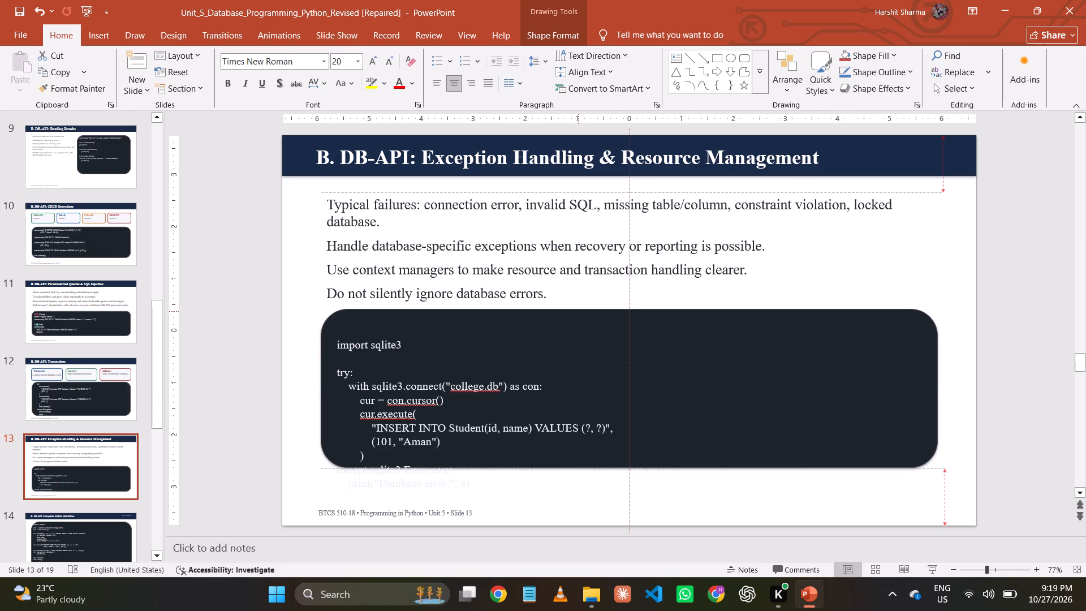
pyautogui.click(628, 362)
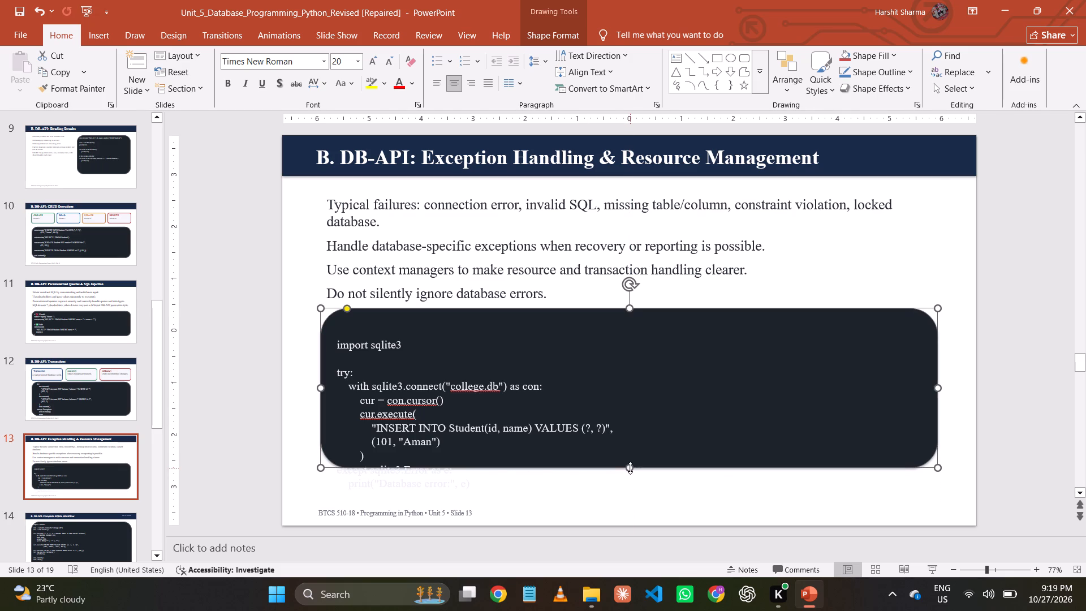
pyautogui.moveTo(632, 470); pyautogui.dragTo(632, 497)
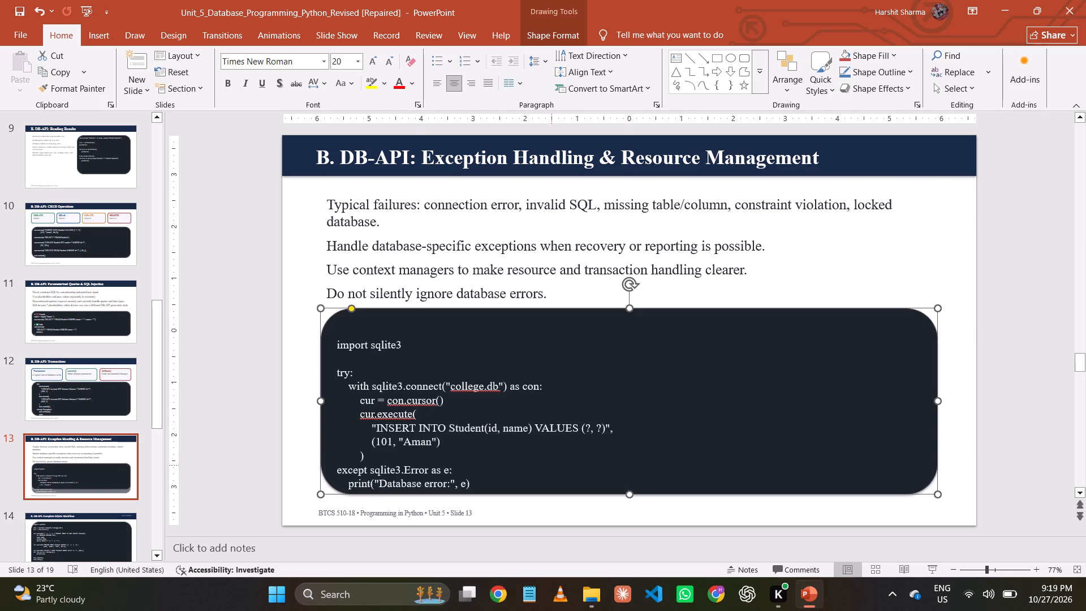
# Move slide 13's code text up and slightly right so it starts at the top of the dark panel.
pyautogui.click(425, 454)
pyautogui.moveTo(494, 334); pyautogui.dragTo(495, 333)
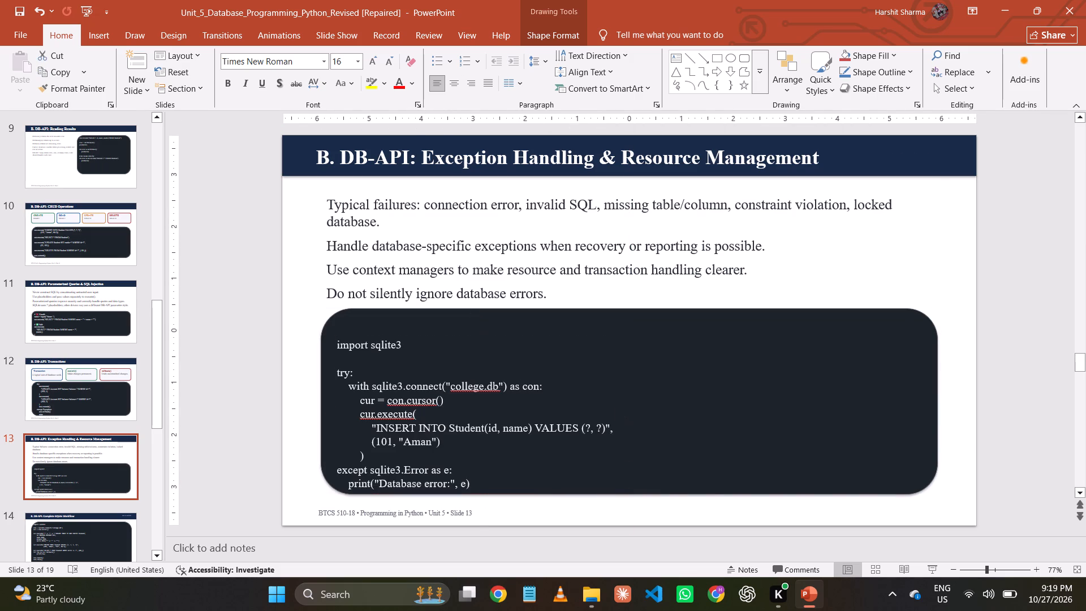
pyautogui.moveTo(495, 333); pyautogui.dragTo(502, 315)
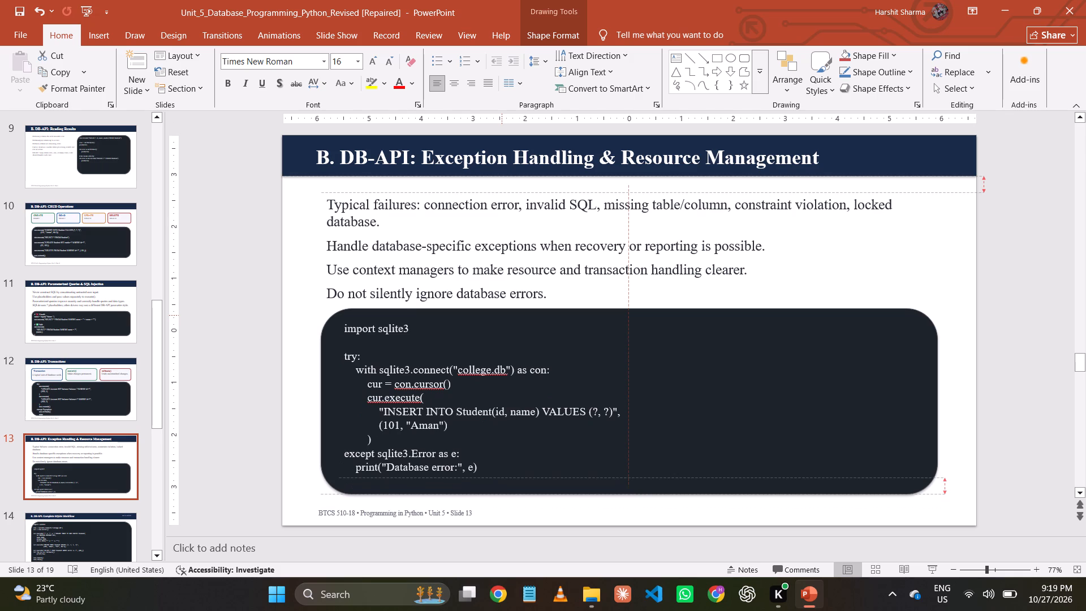
pyautogui.moveTo(502, 315); pyautogui.dragTo(502, 312)
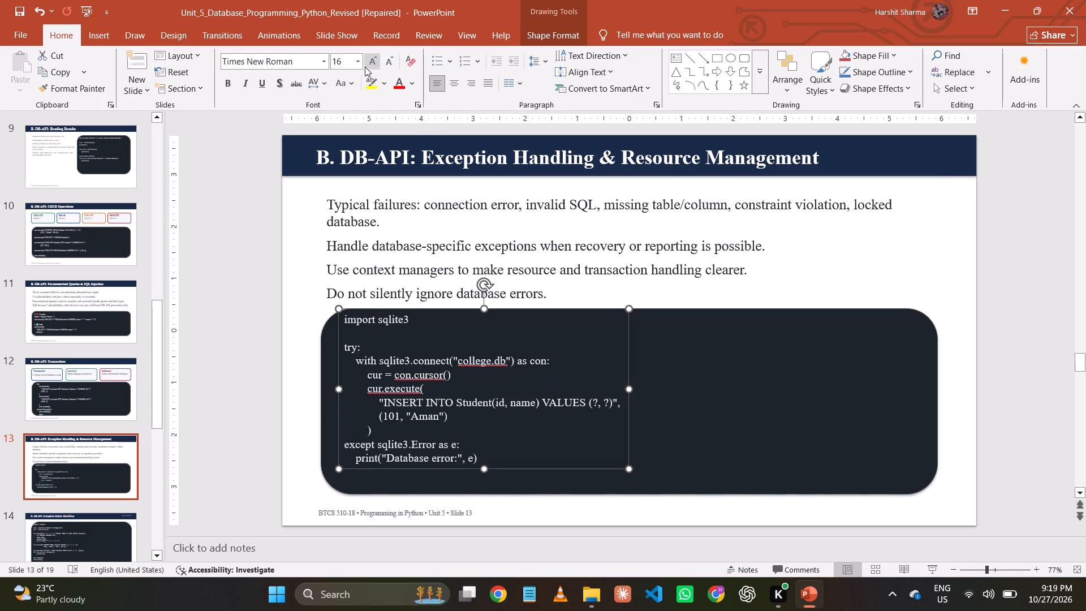
# Enlarge slide 13's code text to size 18 and save the presentation.
pyautogui.click(369, 63)
pyautogui.click(884, 265)
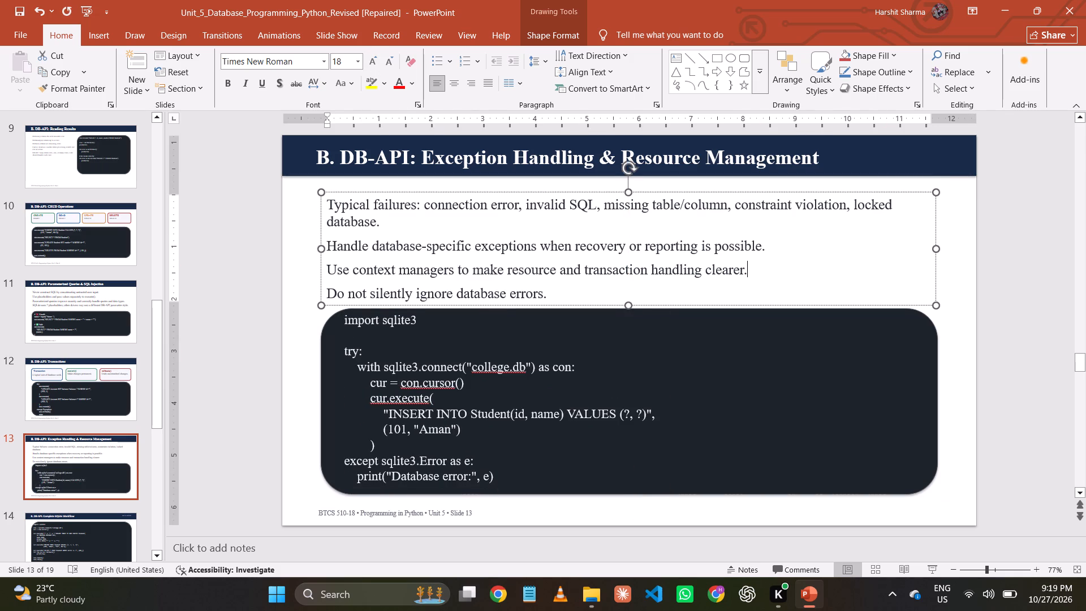
pyautogui.hotkey('ctrl', 's')
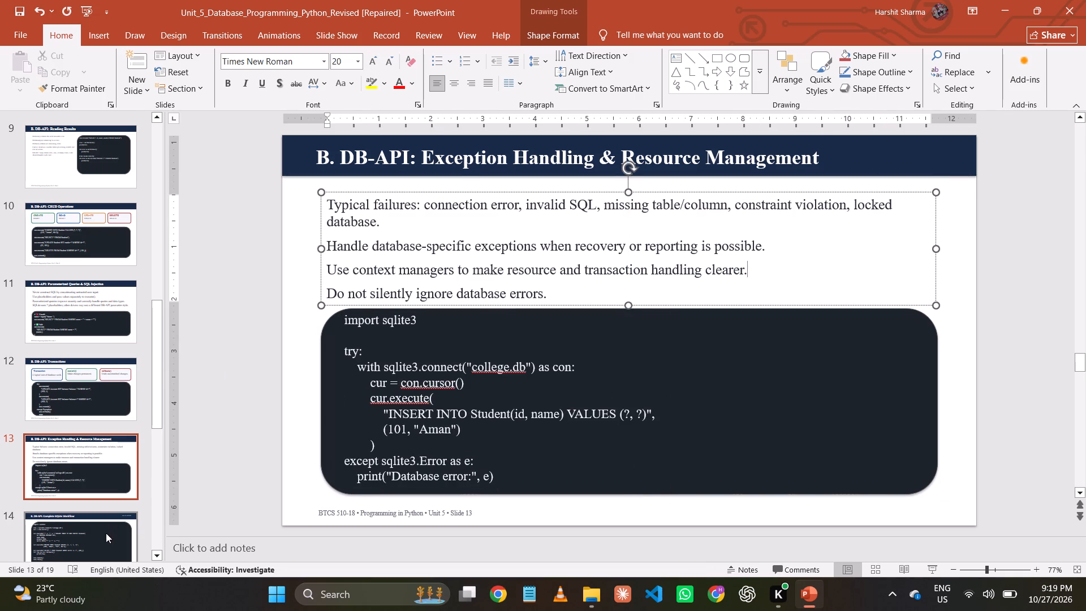
# Delete the "UNIT 5 • 6 HOURS" label from slide 14's title bar and save the presentation.
pyautogui.click(106, 533)
pyautogui.click(925, 150)
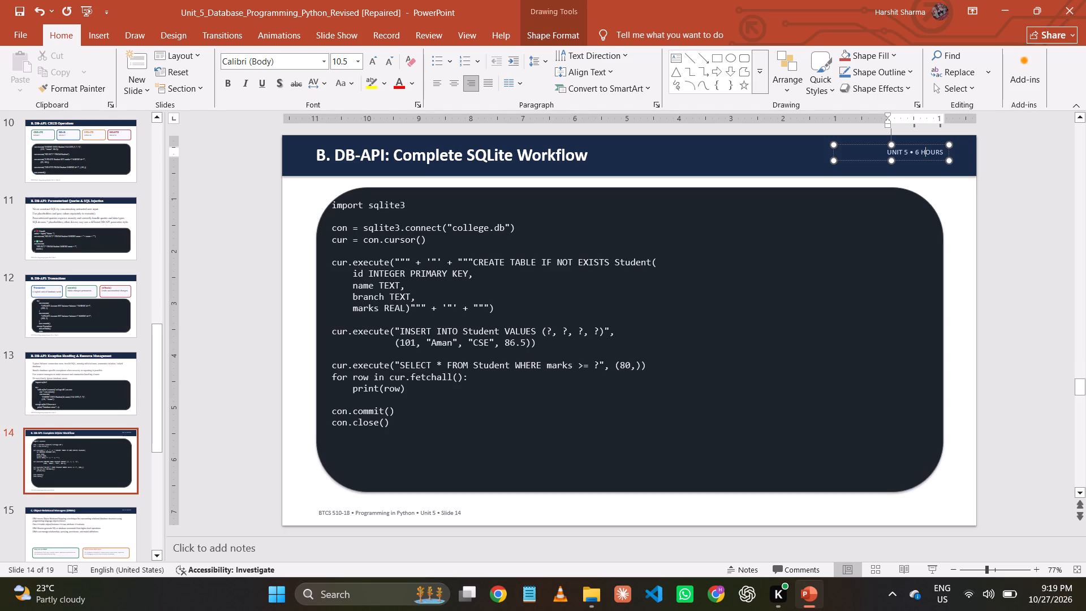
pyautogui.click(925, 144)
pyautogui.press('Delete')
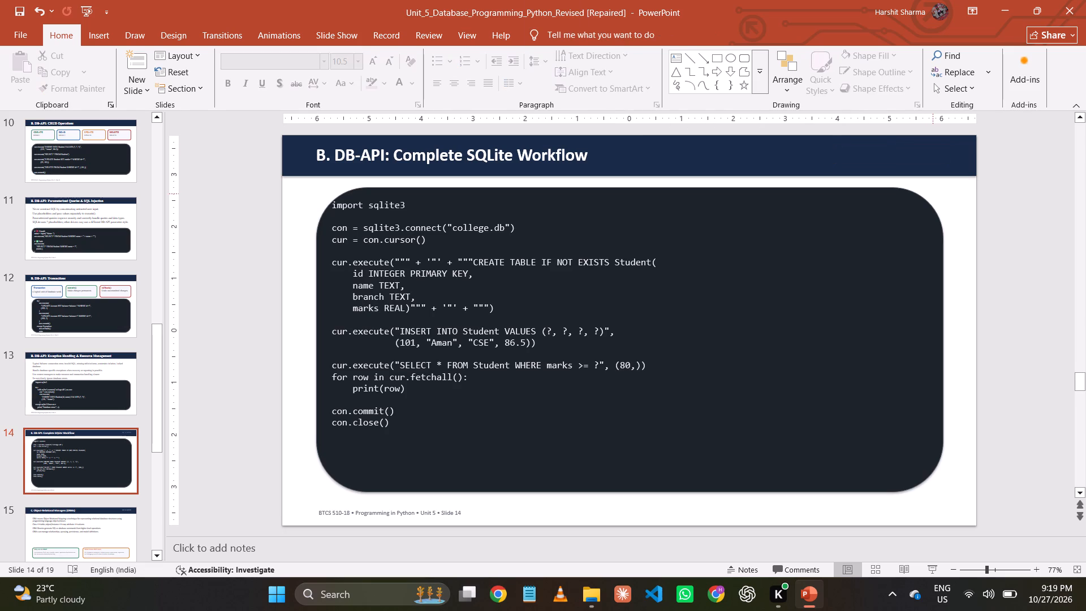
pyautogui.hotkey('ctrl', 's')
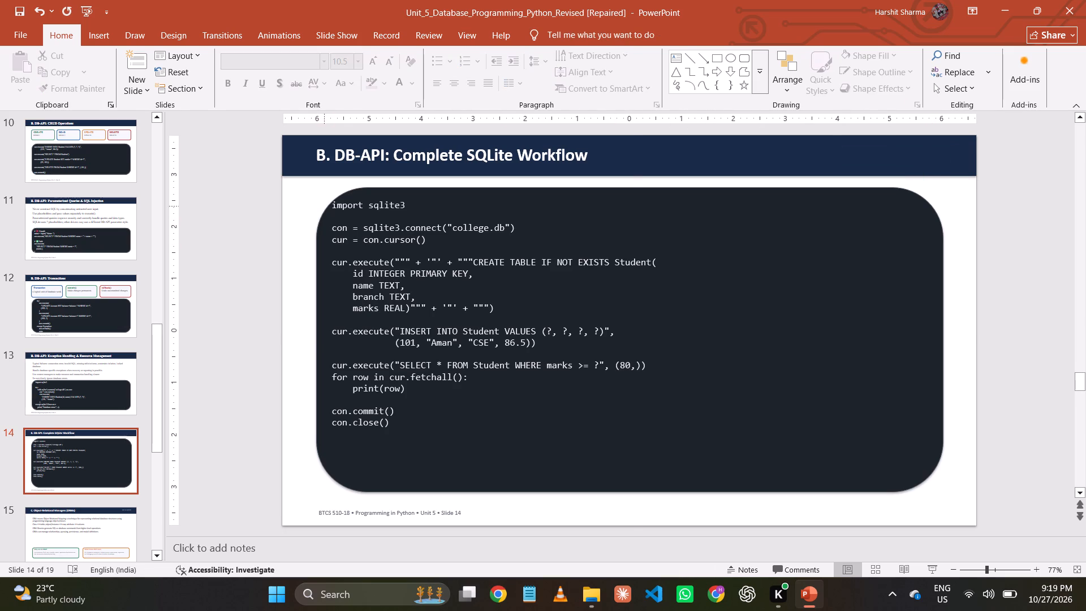
# Change all text on slide 14, Complete SQLite Workflow, to Times New Roman.
pyautogui.click(309, 203)
pyautogui.hotkey('ctrl', 'a')
pyautogui.click(326, 63)
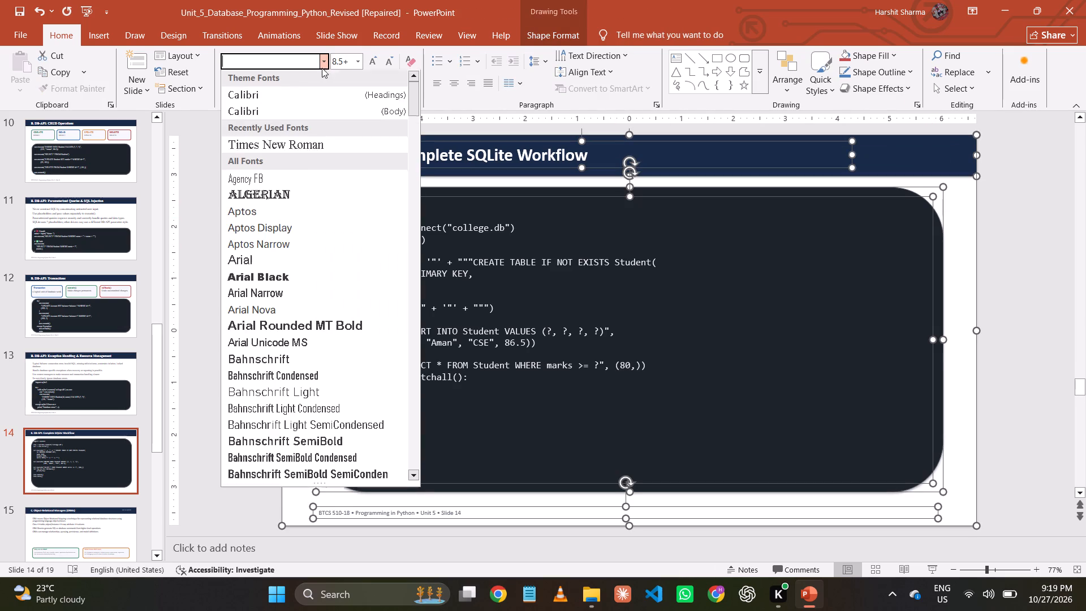
pyautogui.click(304, 147)
# Enlarge the SQLite code text on slide 14 to size 16.
pyautogui.click(400, 307)
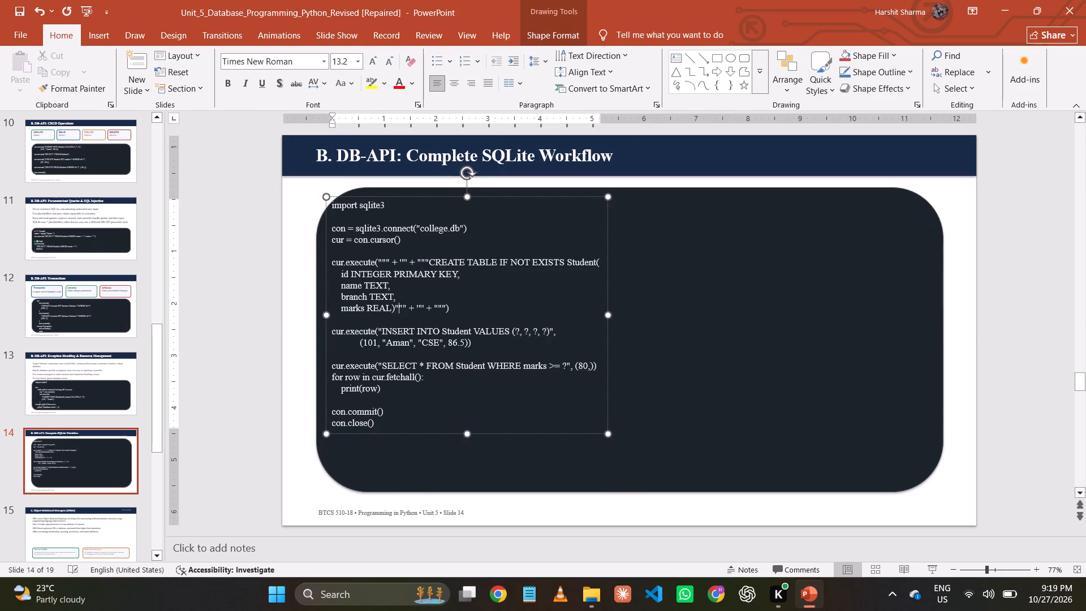
pyautogui.click(390, 279)
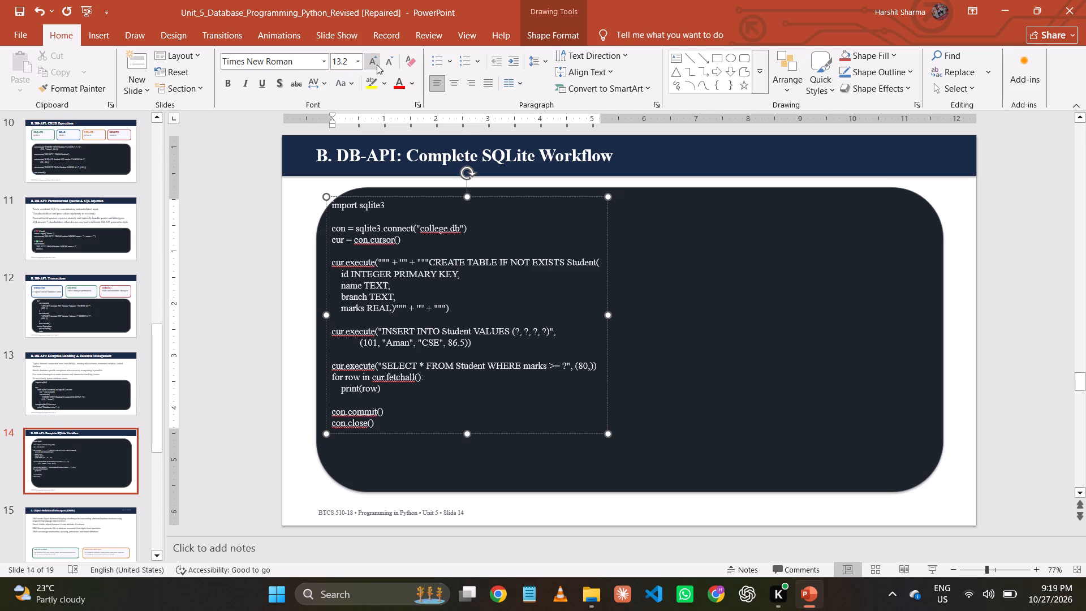
pyautogui.click(453, 306)
pyautogui.hotkey('ctrl', 'a')
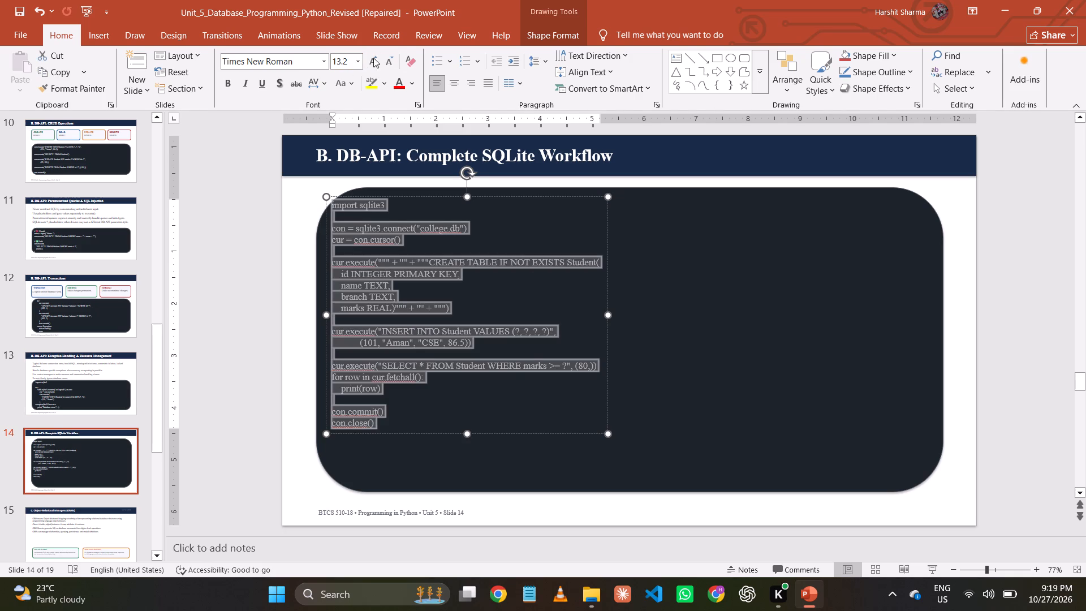
pyautogui.click(368, 57)
pyautogui.click(373, 61)
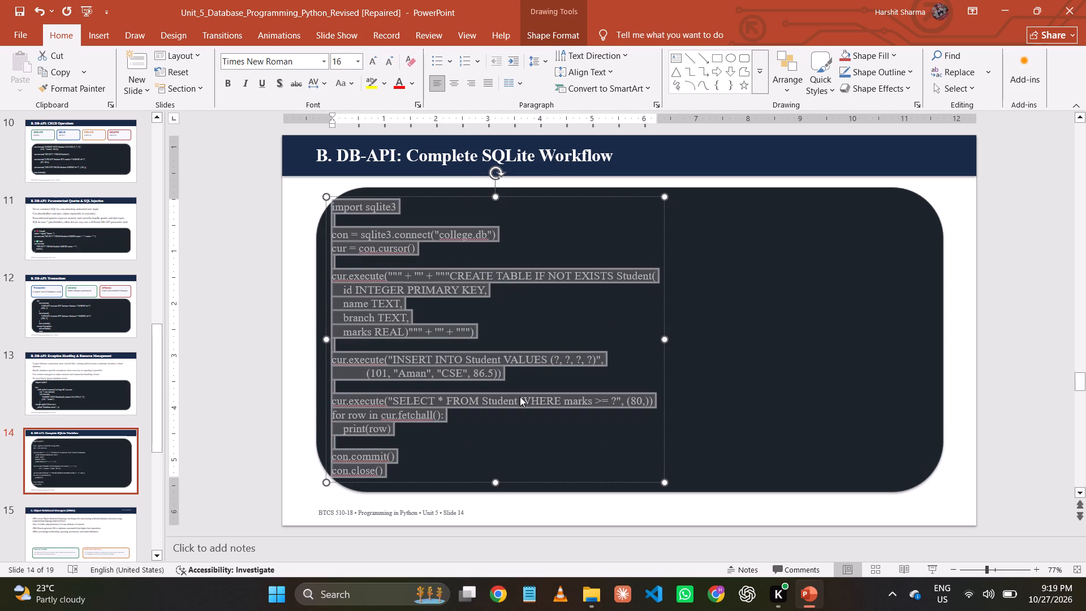
# Shift slide 14's code text slightly right inside the dark panel and save the presentation.
pyautogui.click(527, 431)
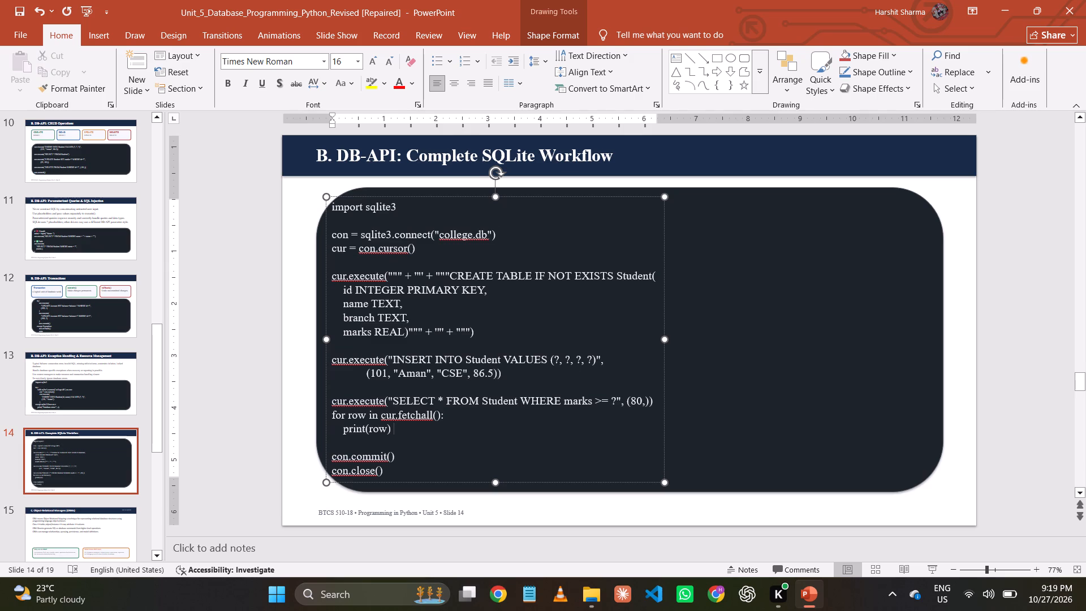
pyautogui.moveTo(512, 197); pyautogui.dragTo(522, 197)
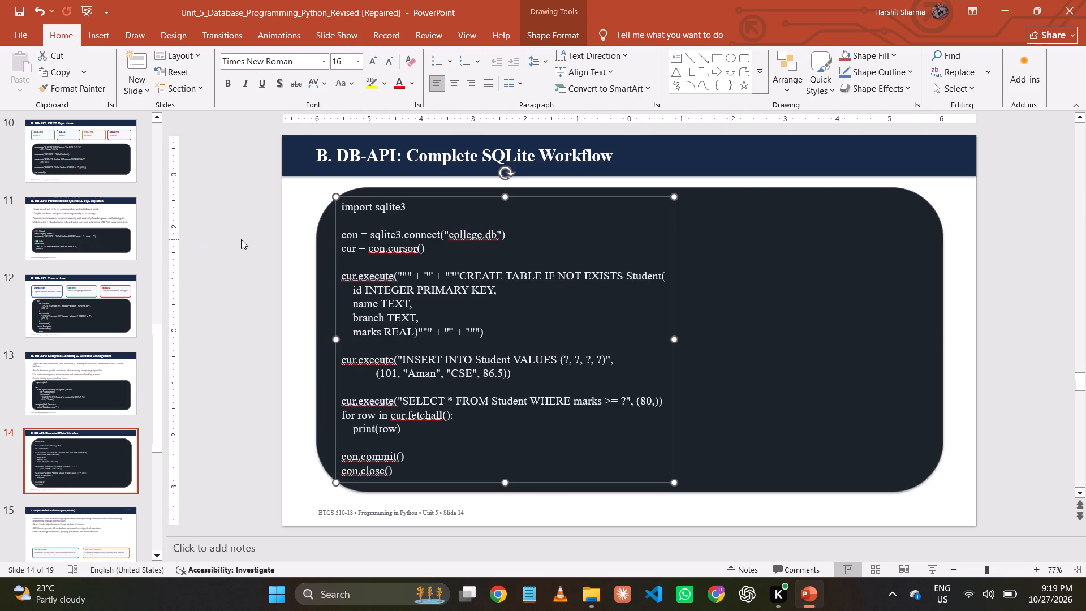
pyautogui.click(241, 239)
pyautogui.hotkey('ctrl', 's')
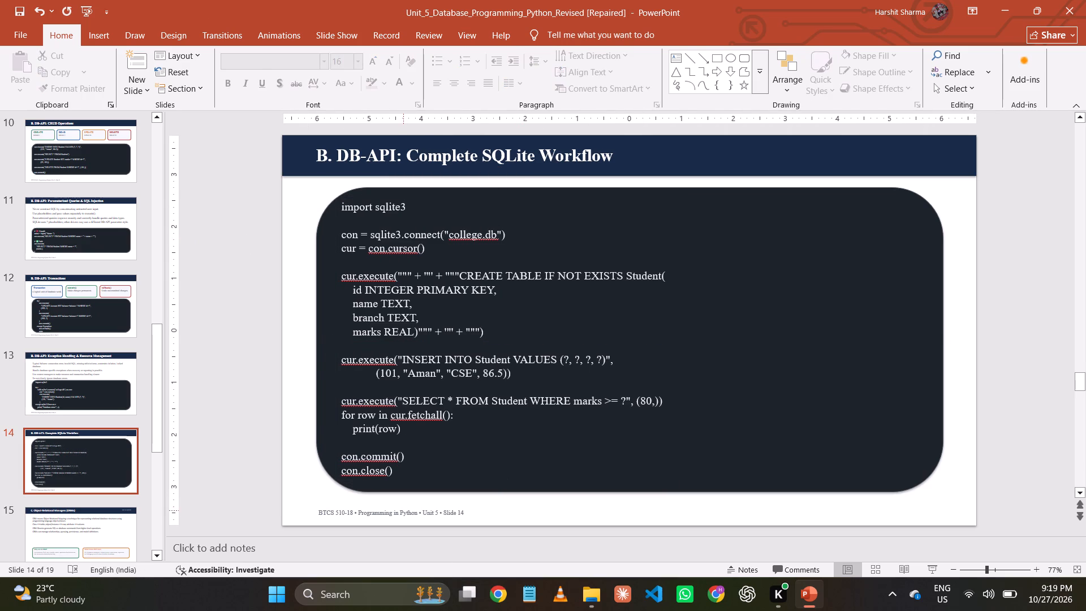
# Enlarge slide 14's footer text "BTCS 510-18 • Programming in Python • Unit 5 • Slide 14" to size 9.
pyautogui.click(403, 510)
pyautogui.hotkey('ctrl', 's')
pyautogui.hotkey('ctrl', 'a')
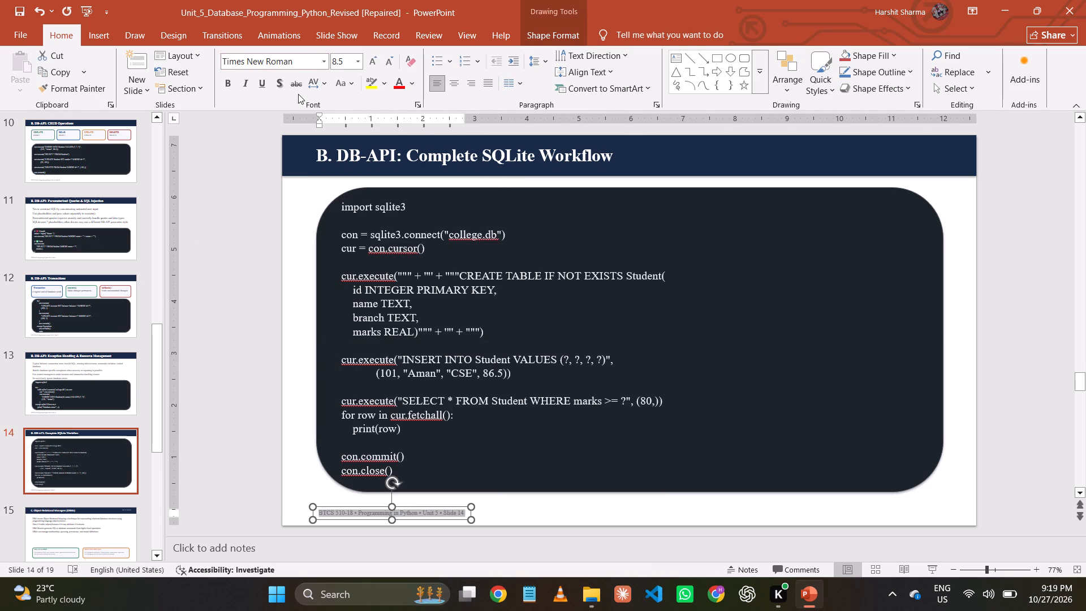
pyautogui.click(378, 61)
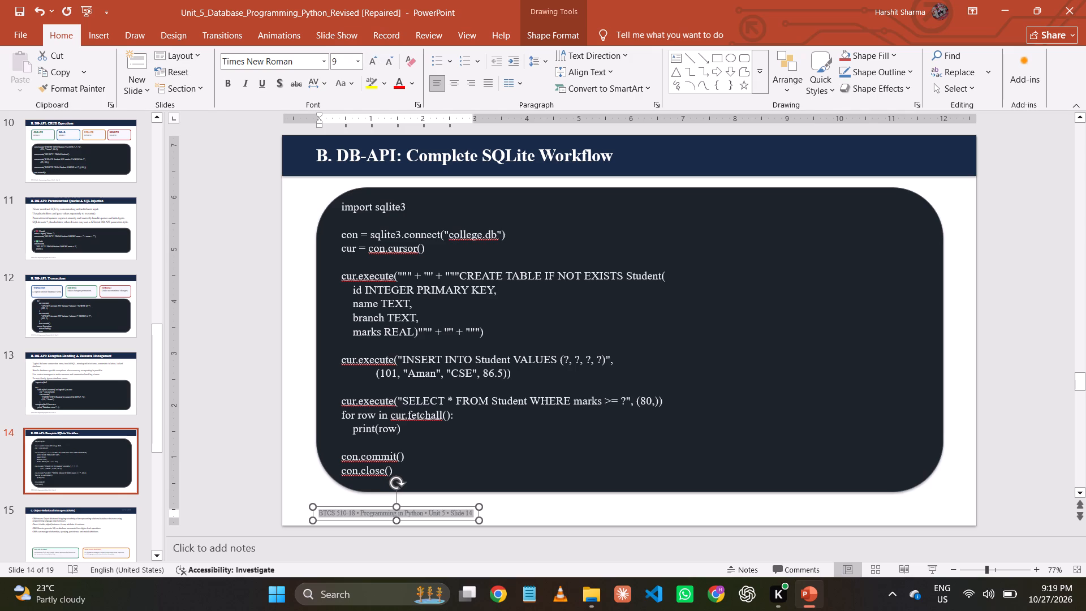
pyautogui.click(263, 457)
# Move slide 14's footer text slightly up and left toward the code panel, and save the presentation.
pyautogui.click(397, 512)
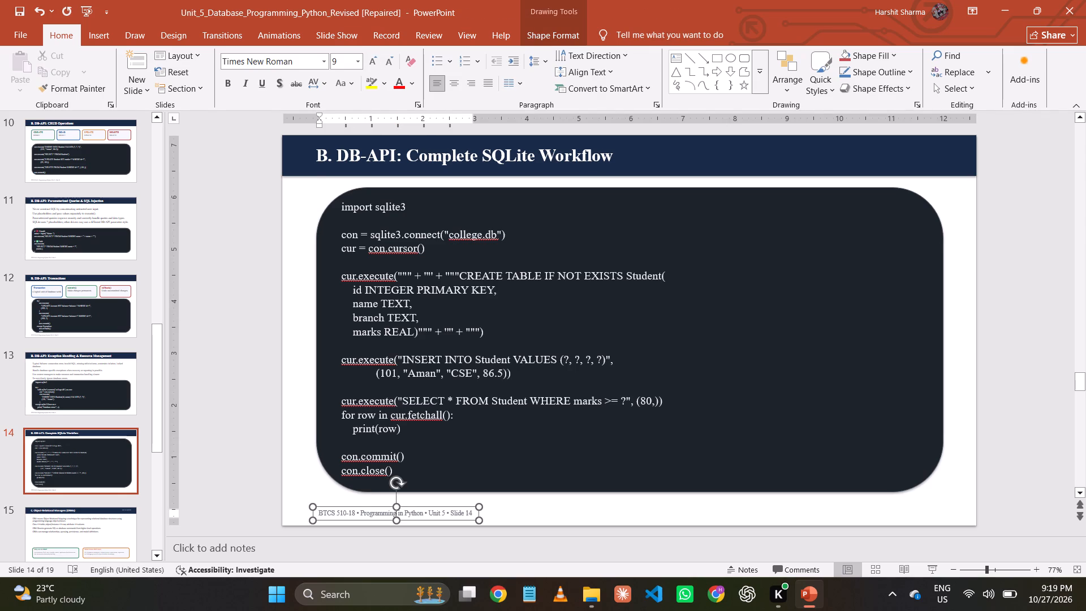
pyautogui.moveTo(410, 506); pyautogui.dragTo(407, 500)
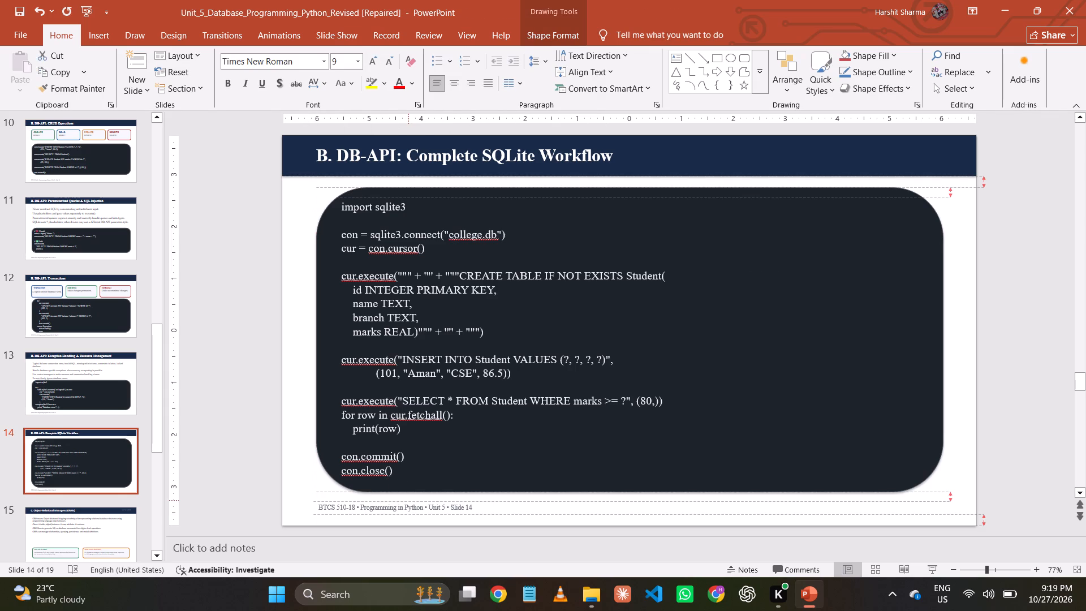
pyautogui.moveTo(407, 500); pyautogui.dragTo(407, 501)
pyautogui.click(255, 381)
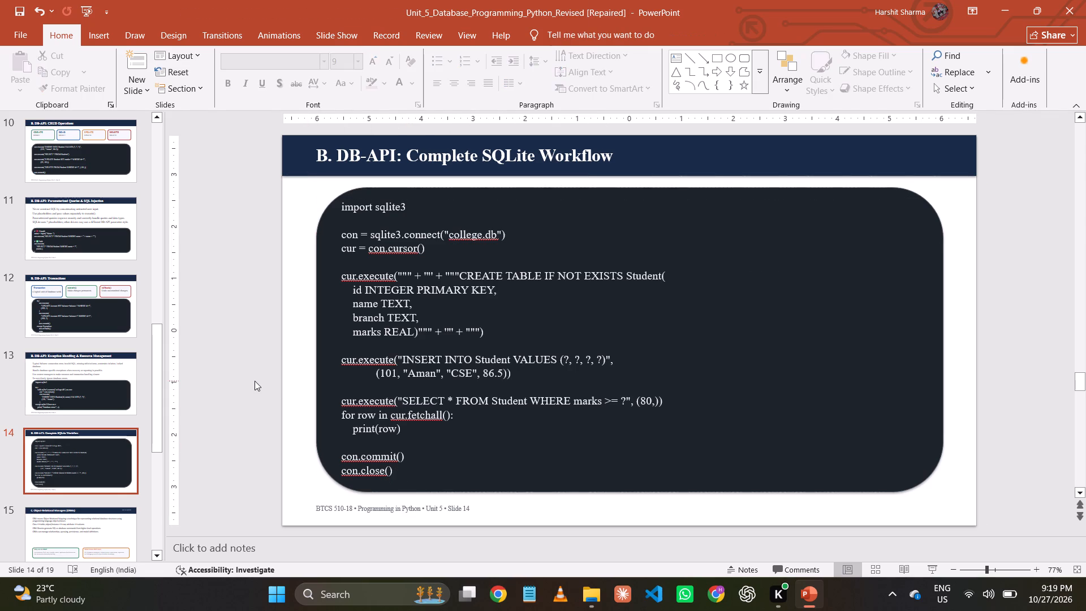
pyautogui.hotkey('ctrl', 's')
# Change all text on slide 15, Object-Relational Managers, to Times New Roman and enlarge it by one size step.
pyautogui.click(90, 526)
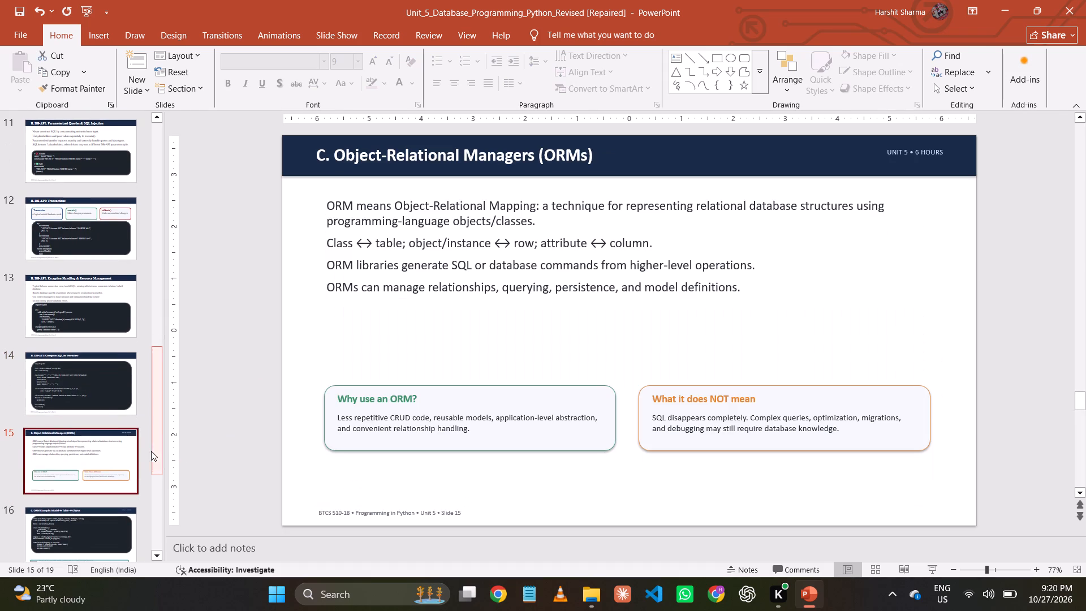
pyautogui.click(300, 310)
pyautogui.hotkey('ctrl', 'a')
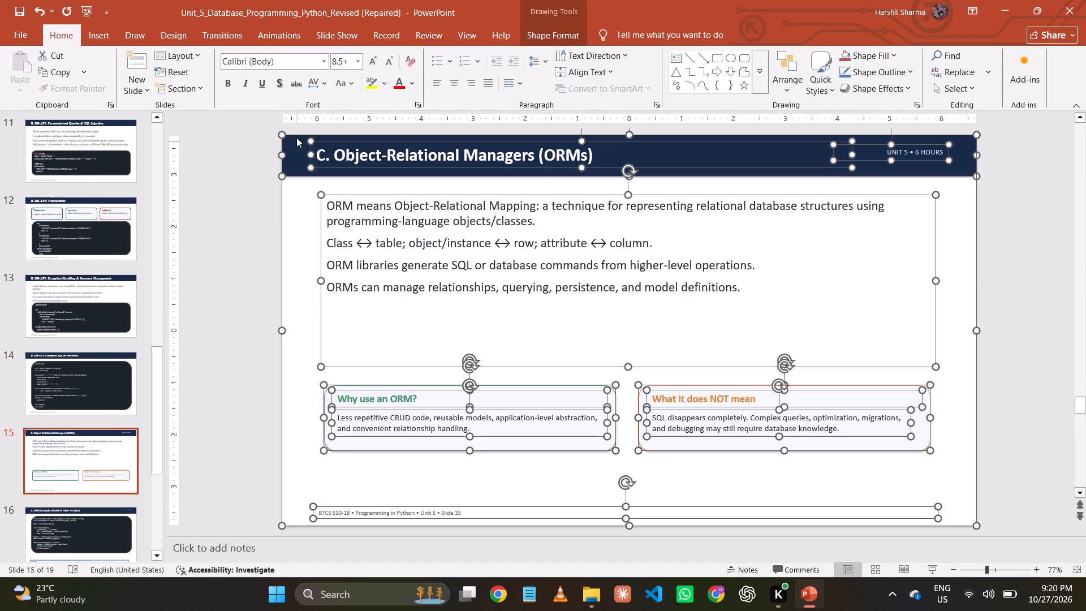
pyautogui.click(325, 62)
pyautogui.click(312, 147)
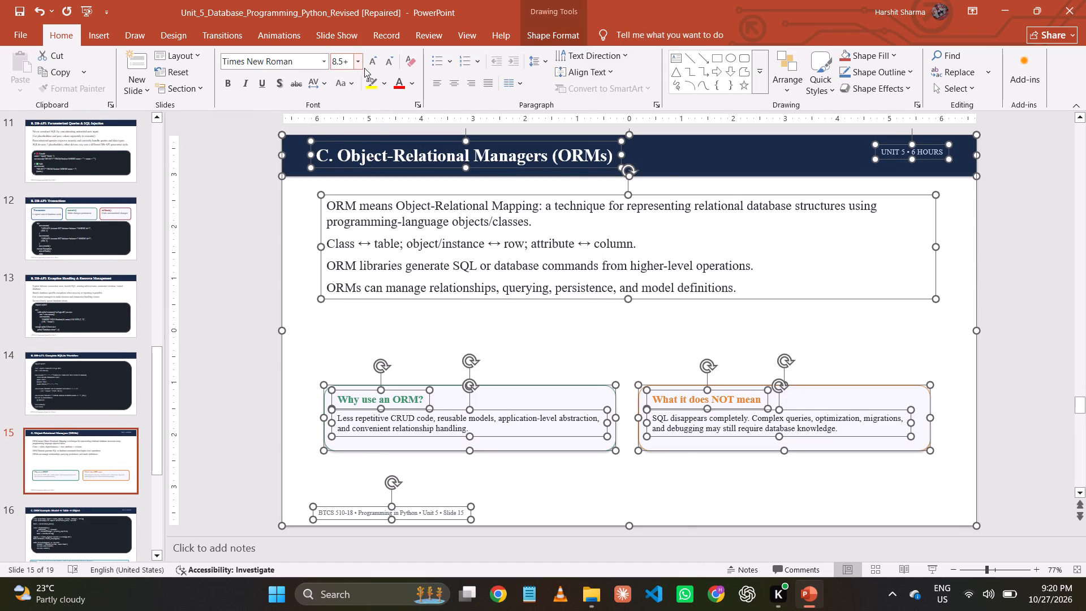
pyautogui.click(370, 64)
pyautogui.click(324, 255)
pyautogui.click(453, 352)
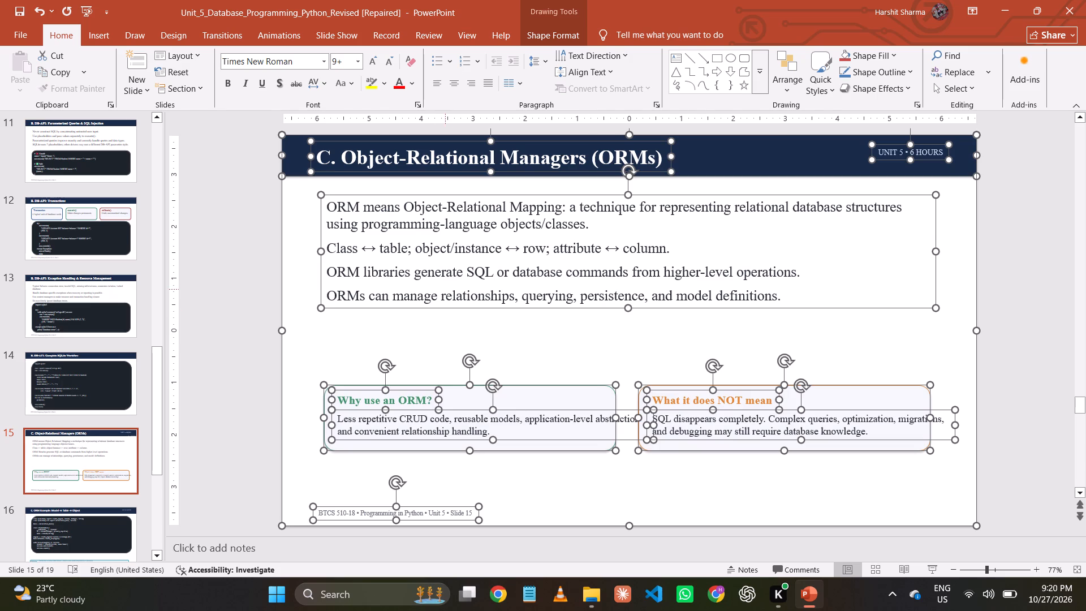
pyautogui.click(445, 289)
pyautogui.click(455, 408)
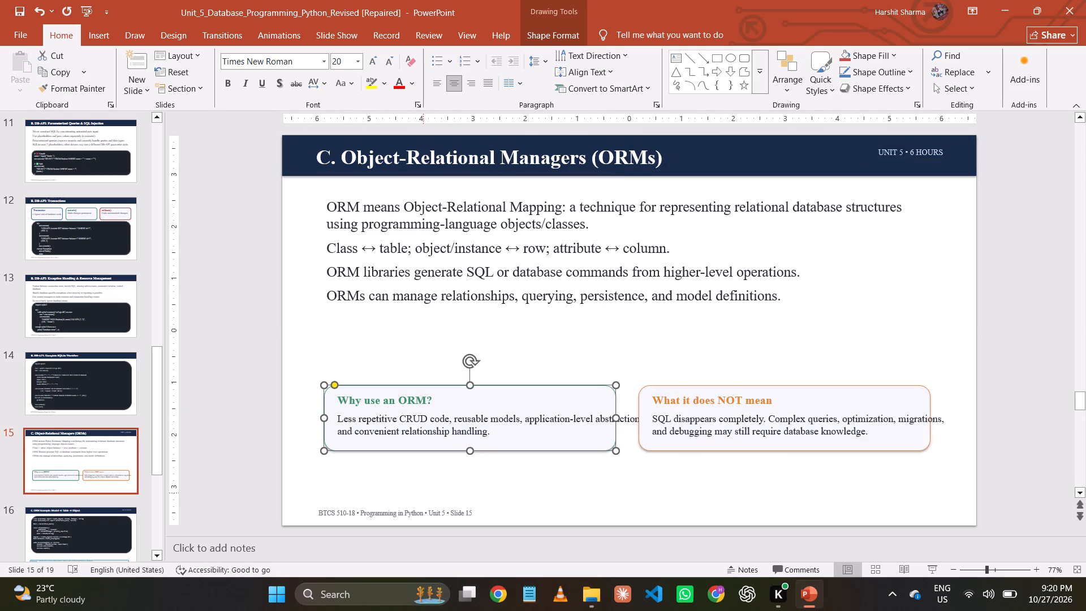
# Change all text on slide 16, the ORM example, to Times New Roman and enlarge it by one size step.
pyautogui.click(102, 532)
pyautogui.click(296, 248)
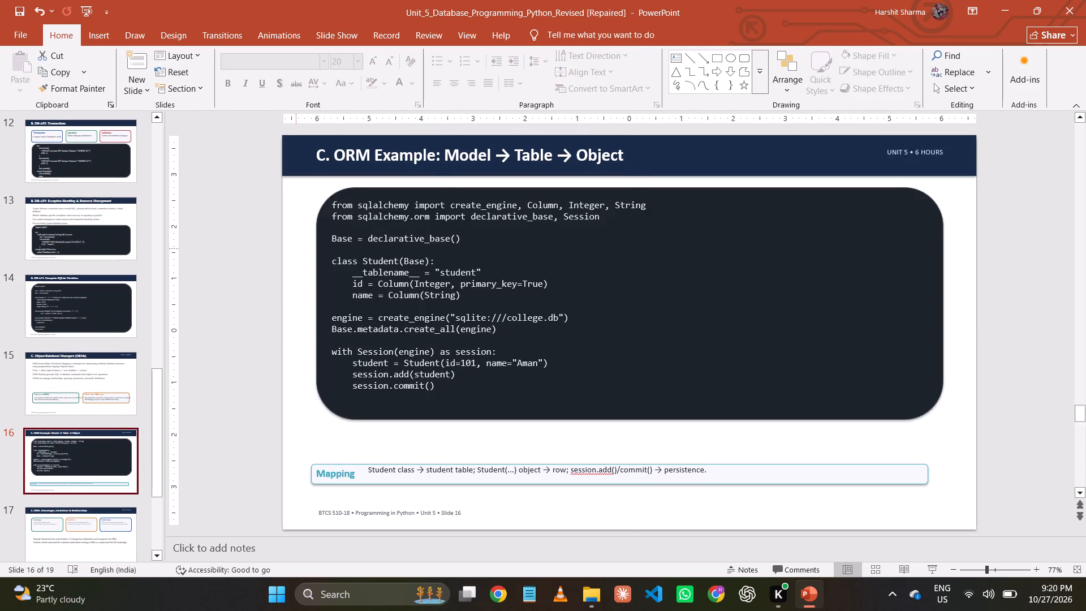
pyautogui.hotkey('ctrl', 'a')
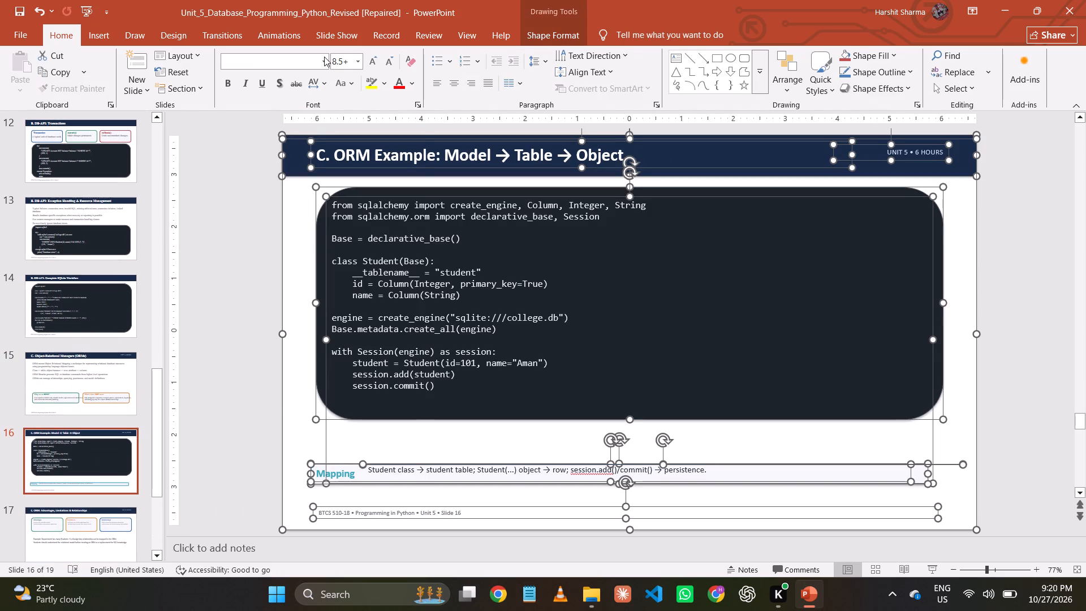
pyautogui.click(324, 57)
pyautogui.click(324, 144)
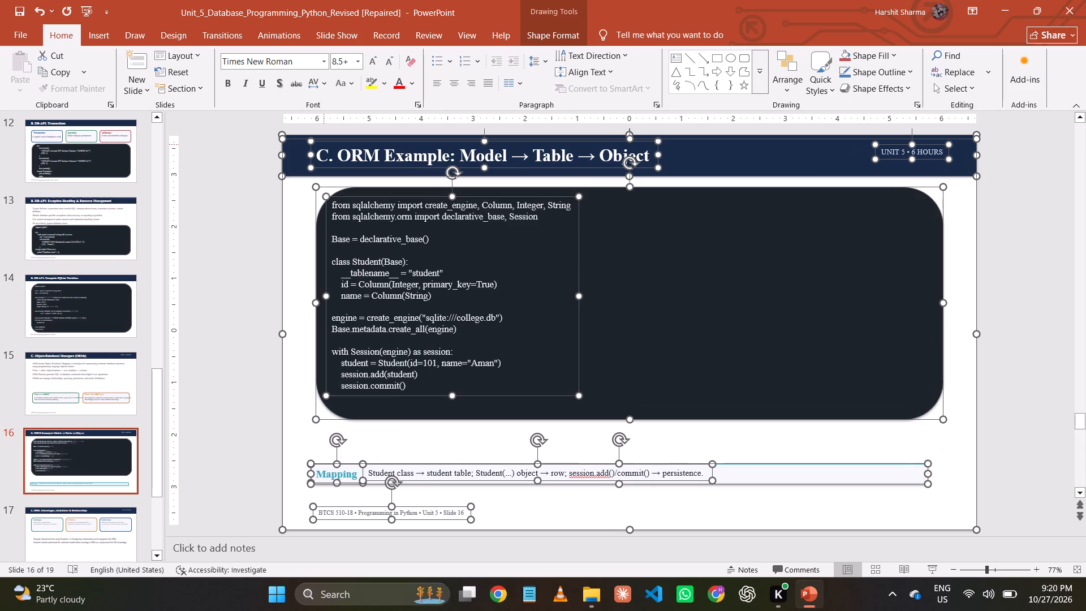
pyautogui.click(369, 64)
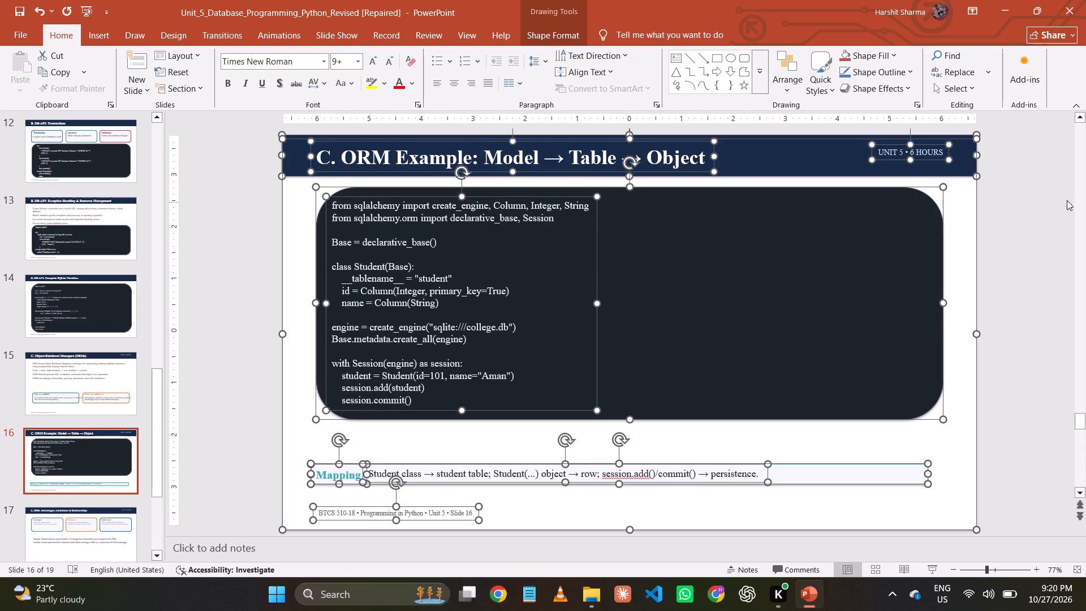
# Delete the "UNIT 5 • 6 HOURS" label from slide 16's title banner and save the presentation.
pyautogui.click(1036, 197)
pyautogui.click(912, 157)
pyautogui.click(925, 142)
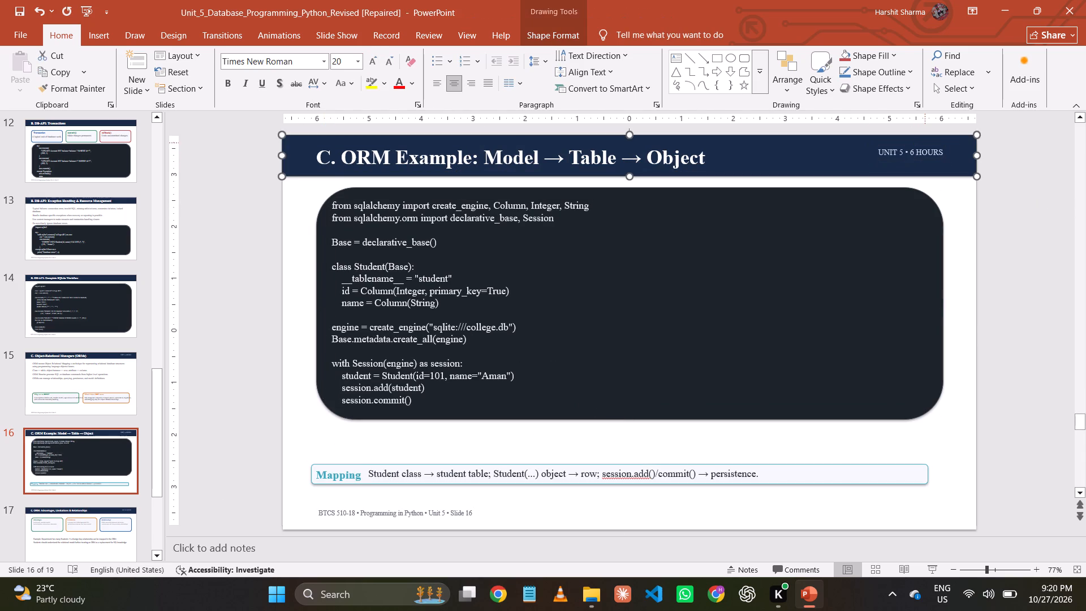
pyautogui.click(925, 145)
pyautogui.click(925, 145)
pyautogui.press('Delete')
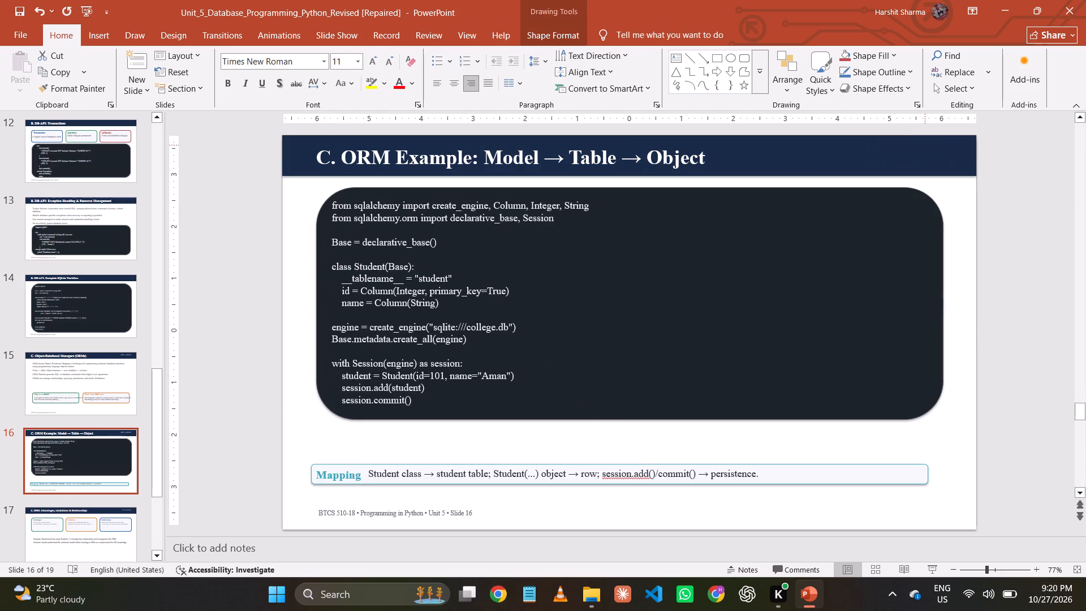
pyautogui.hotkey('ctrl', 's')
# Extend the bottom edge of slide 16's dark code panel down to just above the Mapping box.
pyautogui.click(645, 375)
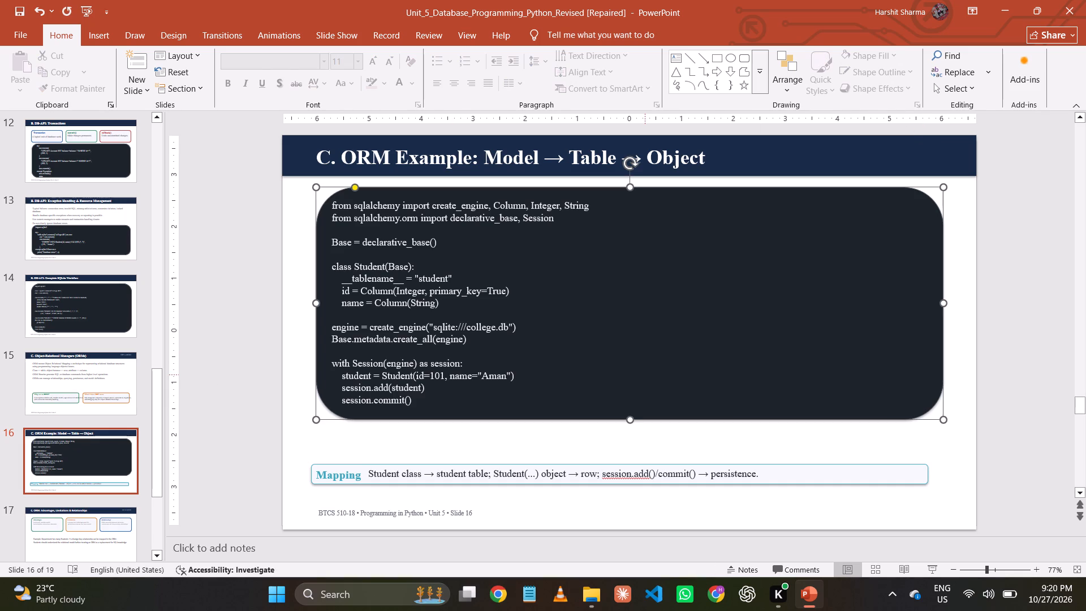
pyautogui.moveTo(632, 421); pyautogui.dragTo(634, 444)
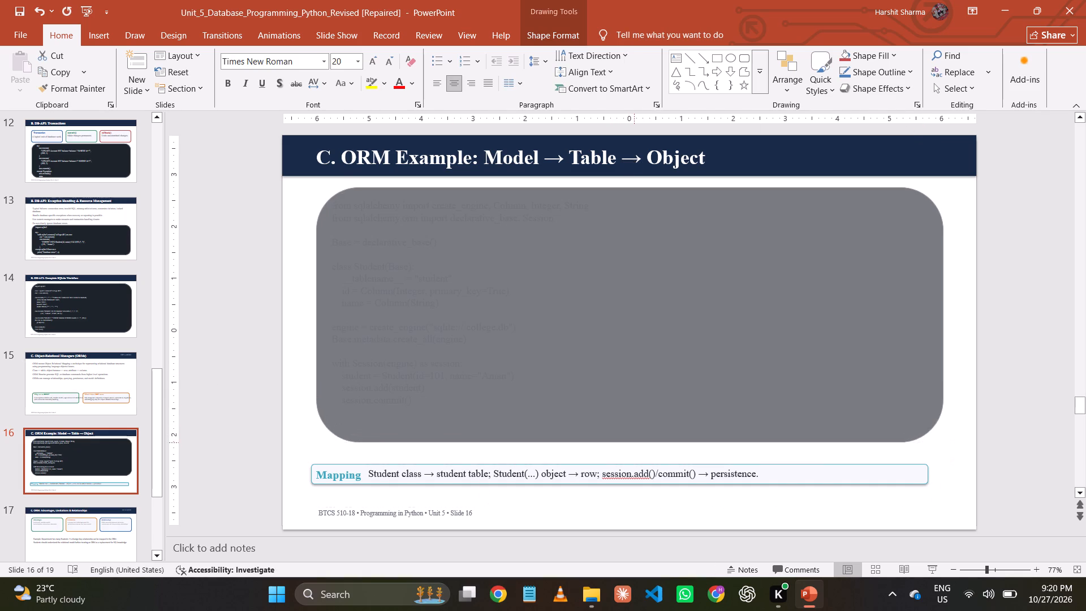
pyautogui.moveTo(634, 444); pyautogui.dragTo(634, 458)
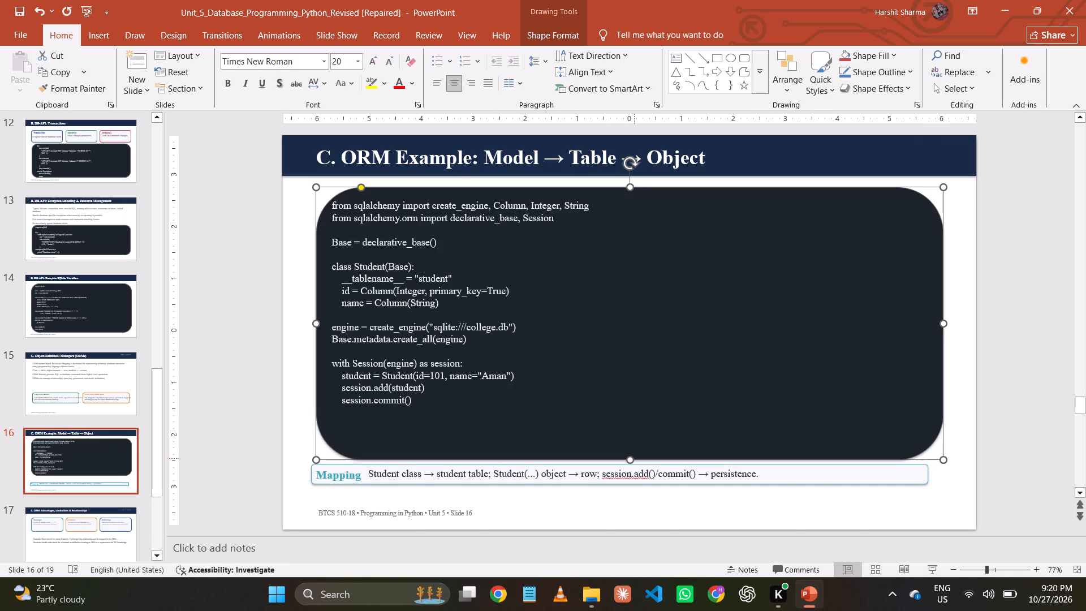
# Enlarge all of the code text on slide 16 to size 16 and save the presentation.
pyautogui.click(411, 278)
pyautogui.hotkey('ctrl', 'a')
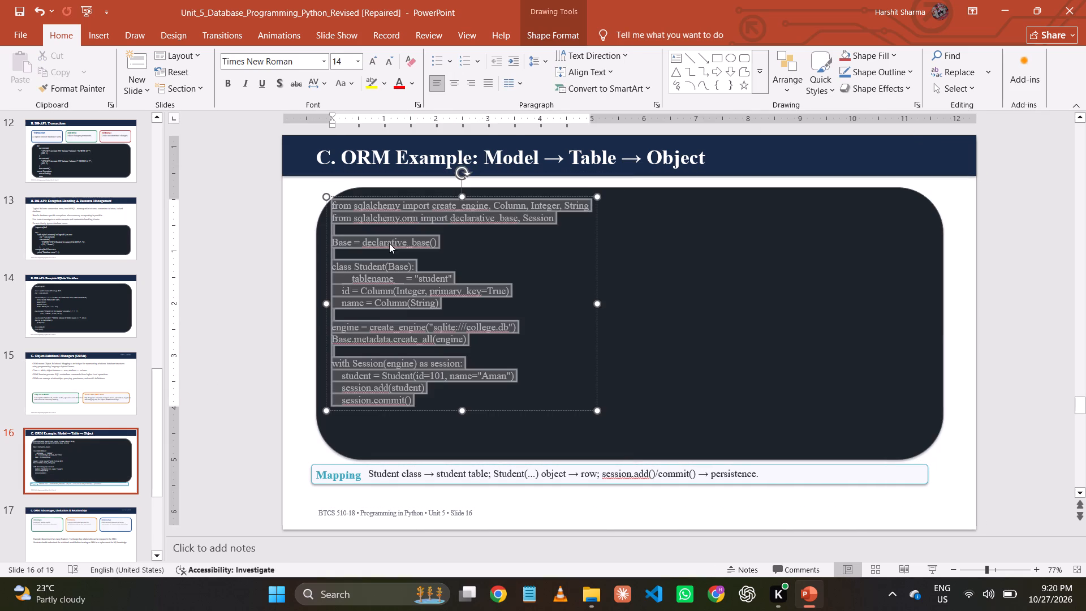
pyautogui.click(375, 59)
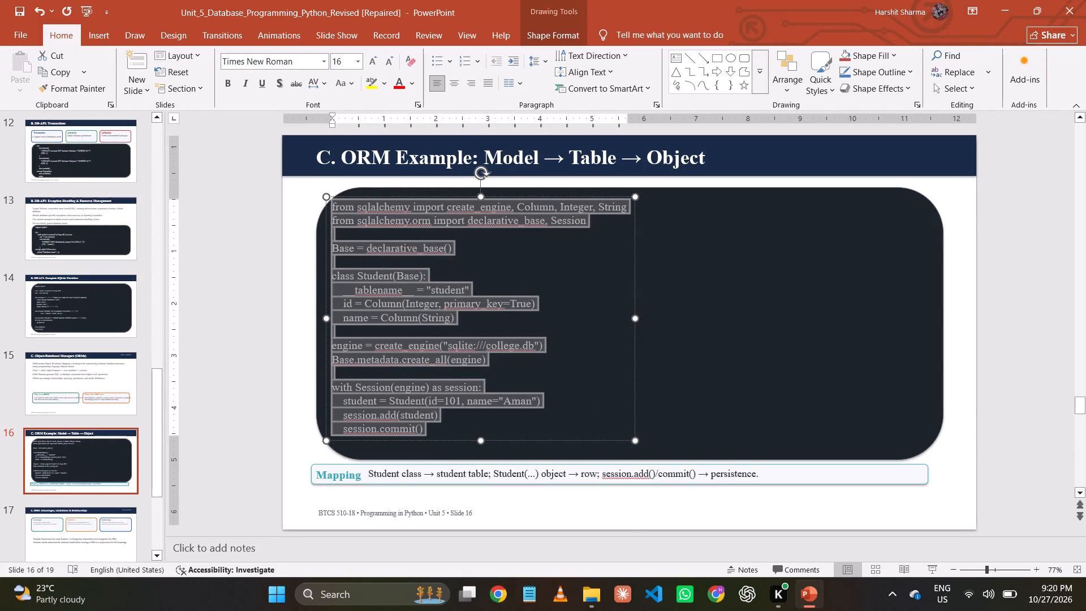
pyautogui.click(292, 250)
pyautogui.hotkey('ctrl', 's')
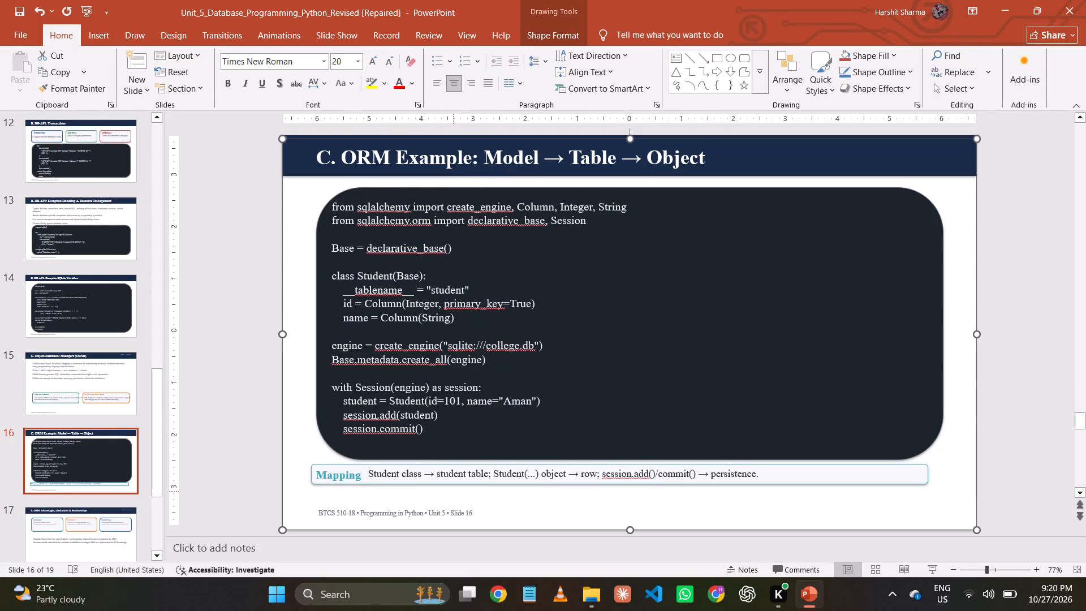
pyautogui.click(454, 490)
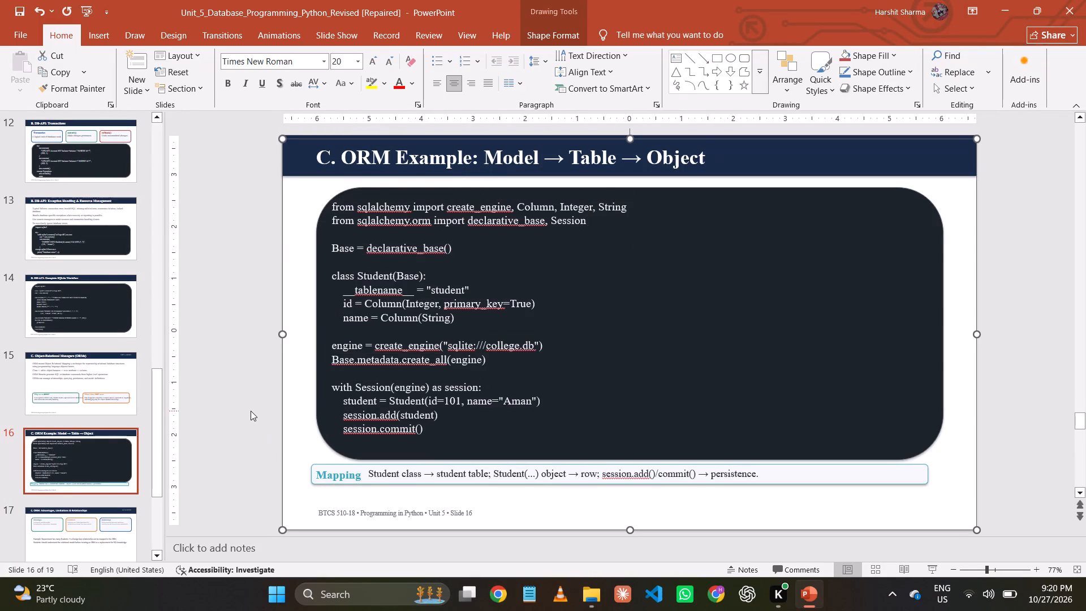
pyautogui.click(251, 411)
pyautogui.hotkey('ctrl', 's')
# Delete the "UNIT 5 • 6 HOURS" label from slide 17, ORM: Advantages, Limitations & Relationships, and save the presentation.
pyautogui.scroll(-5, 81, 445)
pyautogui.click(91, 365)
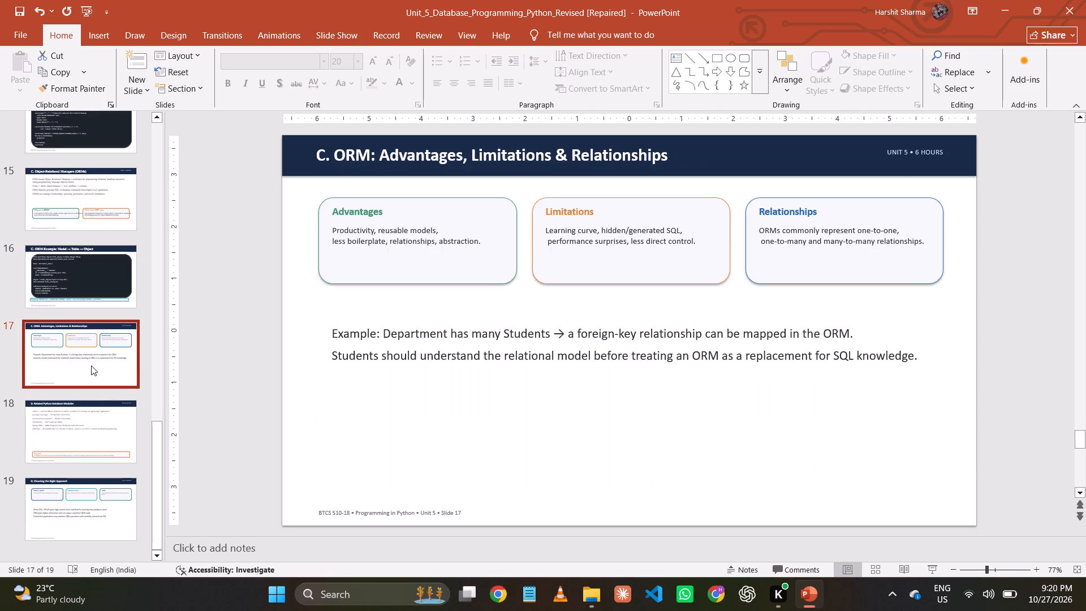
pyautogui.click(303, 337)
pyautogui.hotkey('ctrl', 'a')
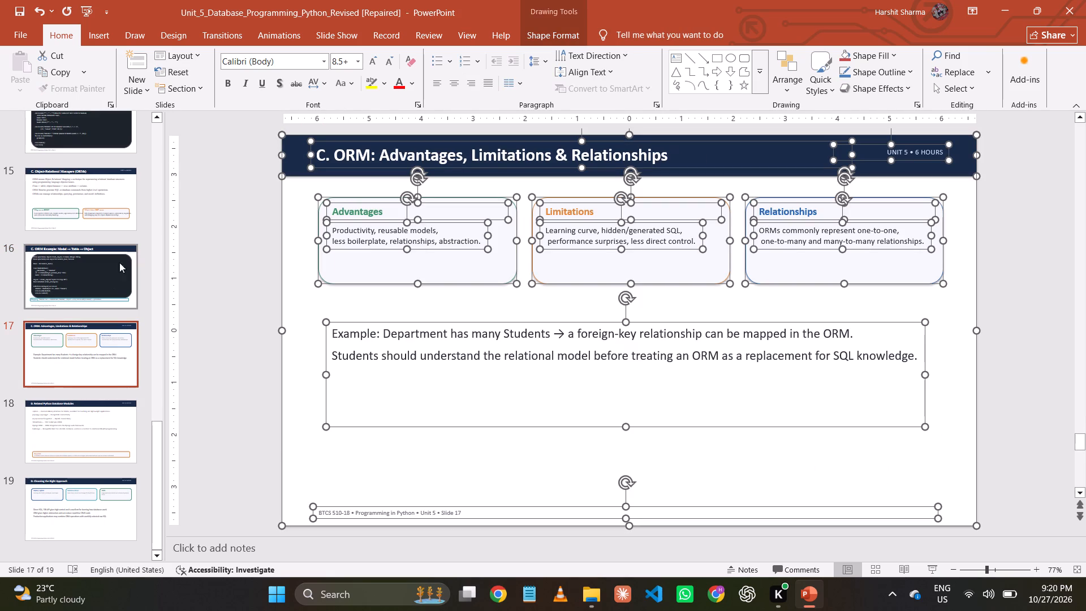
pyautogui.click(224, 287)
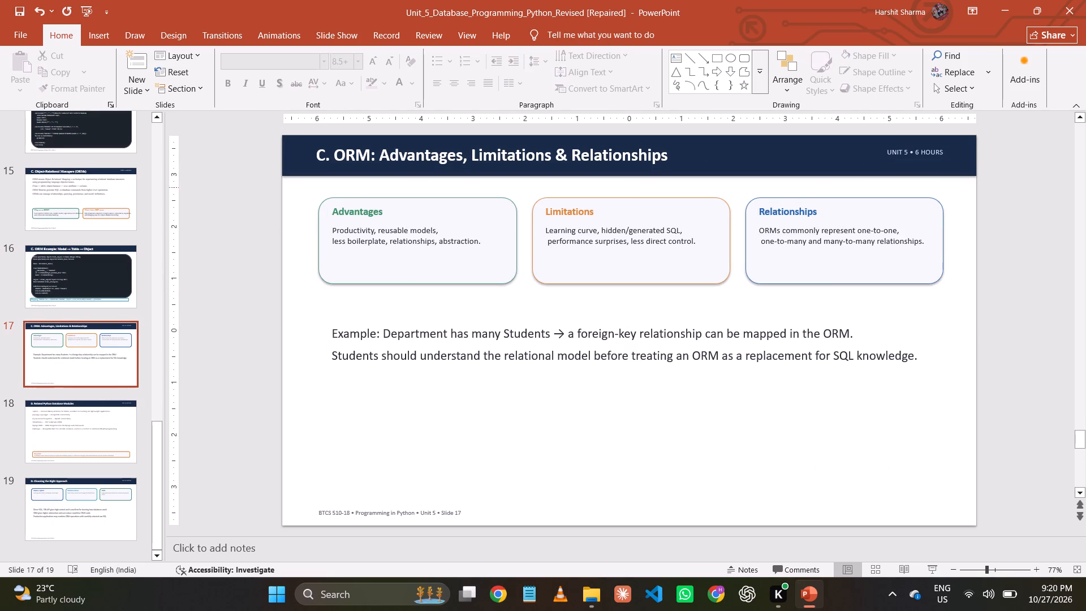
pyautogui.click(902, 153)
pyautogui.click(907, 147)
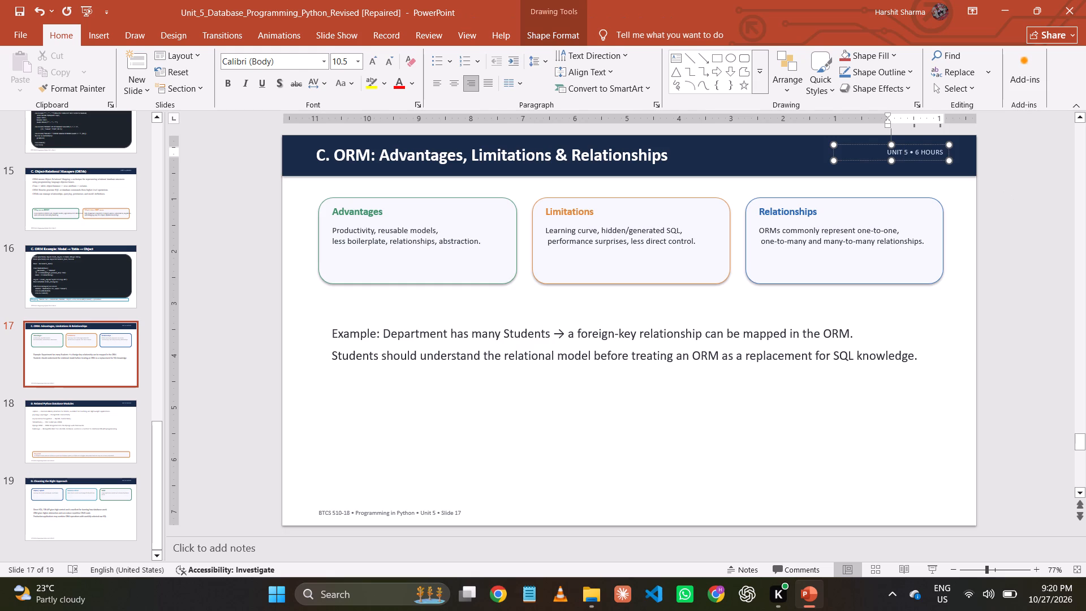
pyautogui.click(907, 145)
pyautogui.press('Delete')
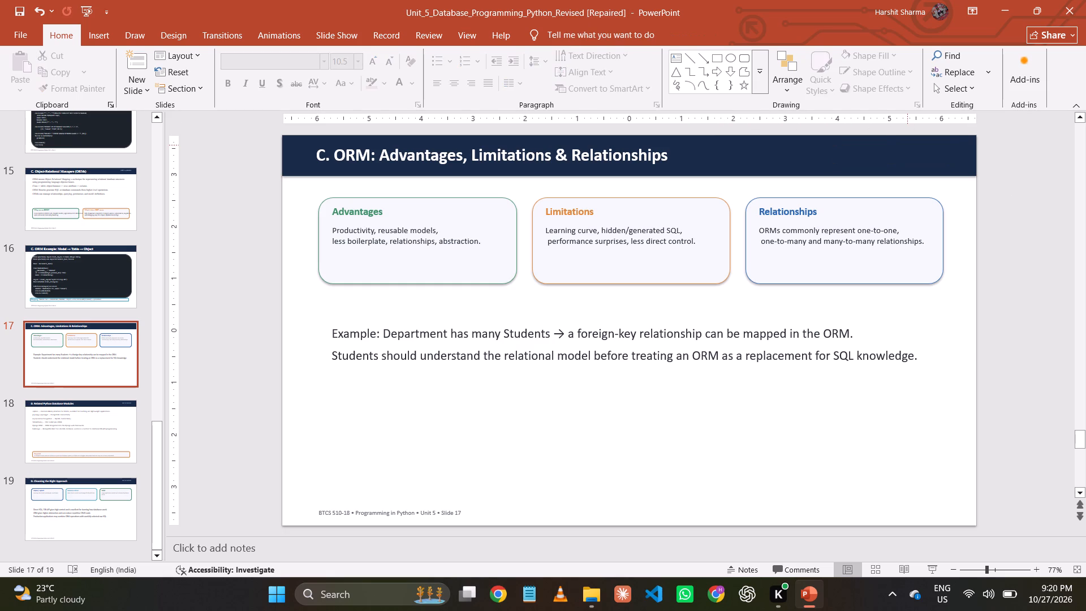
pyautogui.hotkey('ctrl', 's')
# Change all text on slide 17 to Times New Roman and enlarge it by one size step.
pyautogui.press('Tab')
pyautogui.press('Tab')
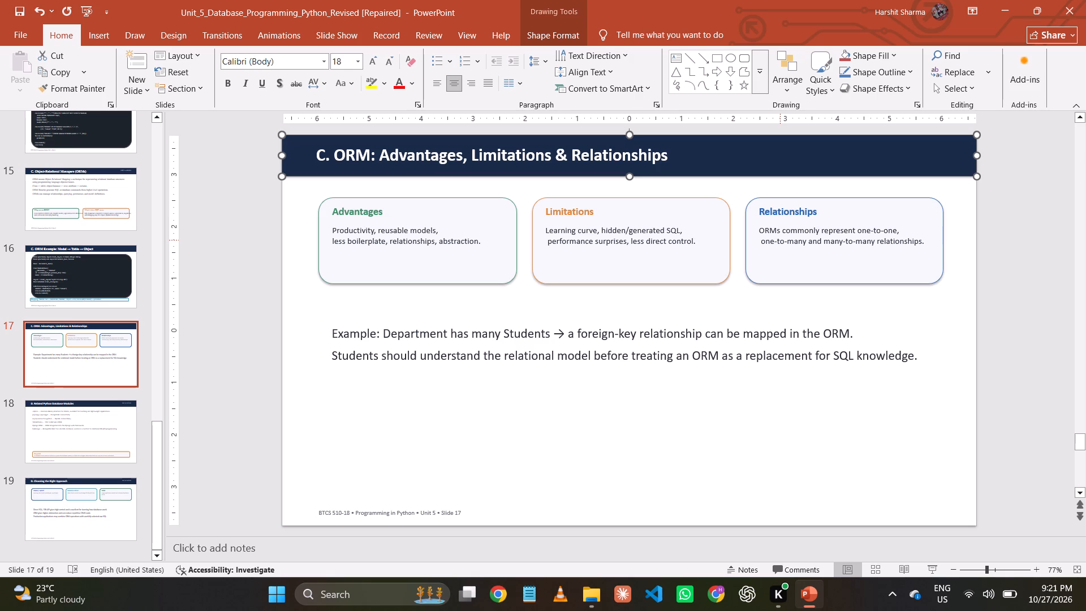
pyautogui.click(294, 317)
pyautogui.hotkey('ctrl', 'a')
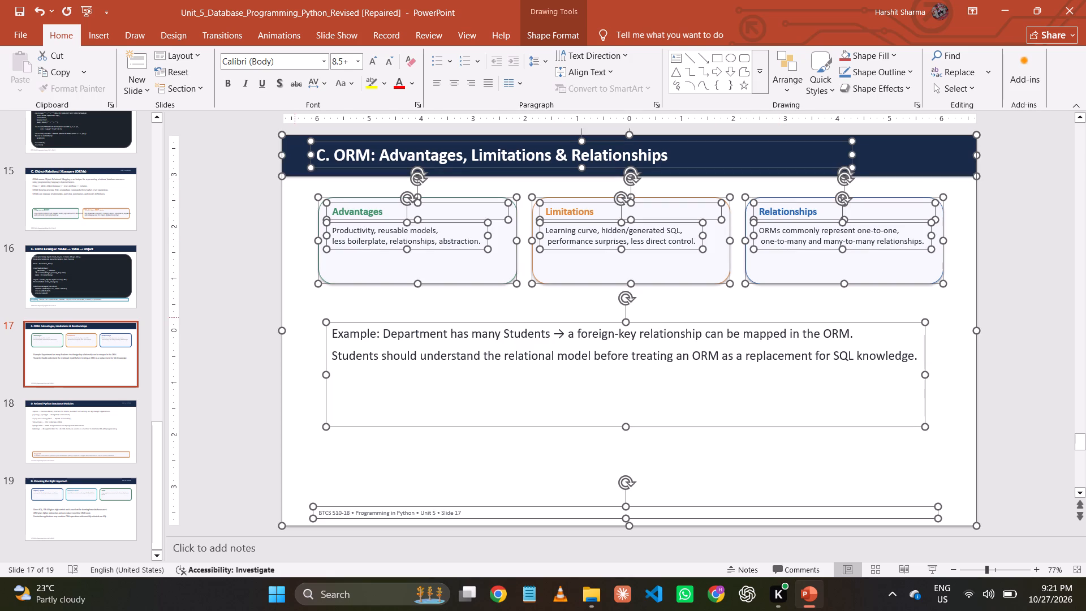
pyautogui.click(322, 60)
pyautogui.click(292, 143)
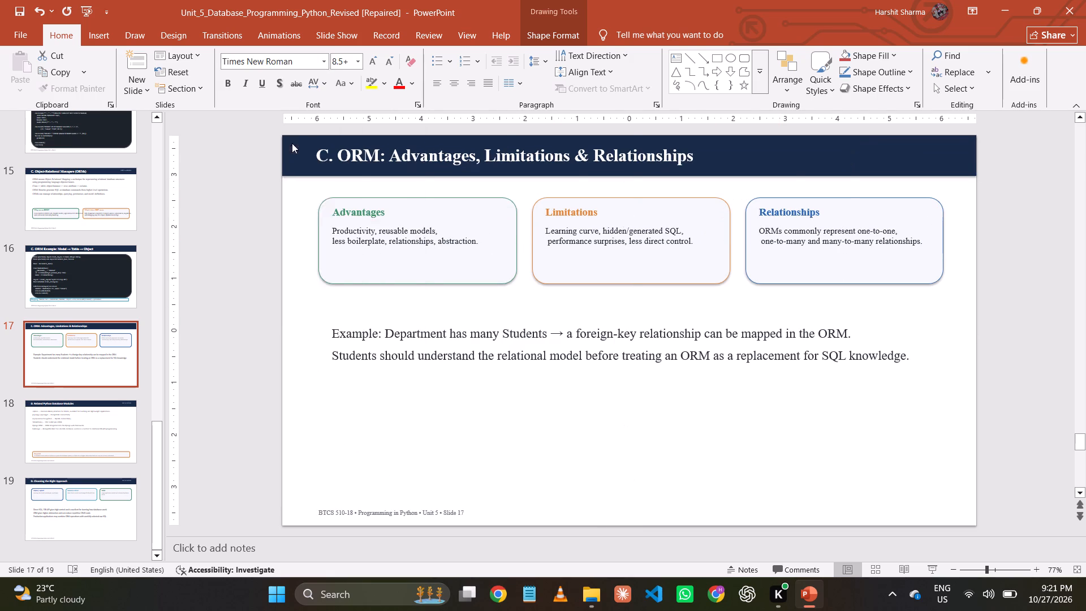
pyautogui.click(371, 64)
pyautogui.click(247, 230)
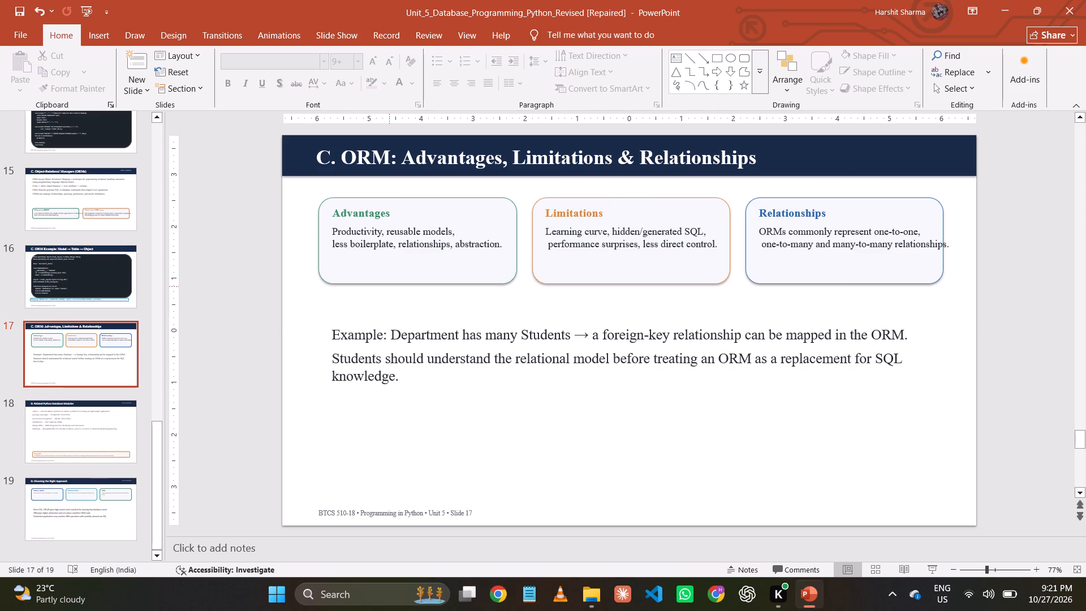
# Shift slide 17's Relationships and Limitations box outlines slightly right to fit their text, and save the presentation.
pyautogui.click(856, 264)
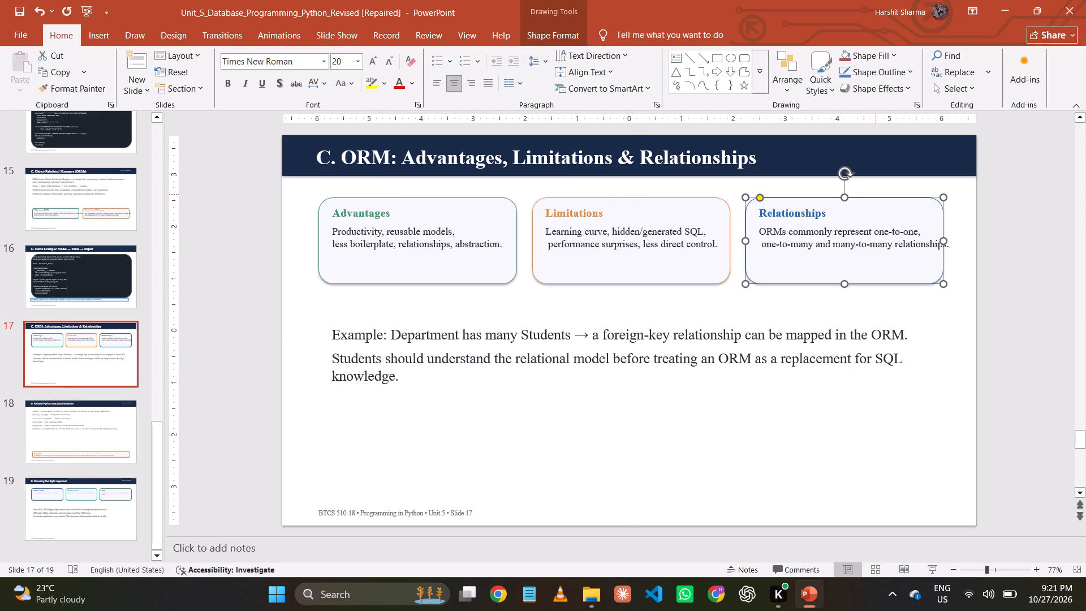
pyautogui.click(876, 194)
pyautogui.click(873, 208)
pyautogui.moveTo(874, 197); pyautogui.dragTo(884, 197)
pyautogui.click(663, 202)
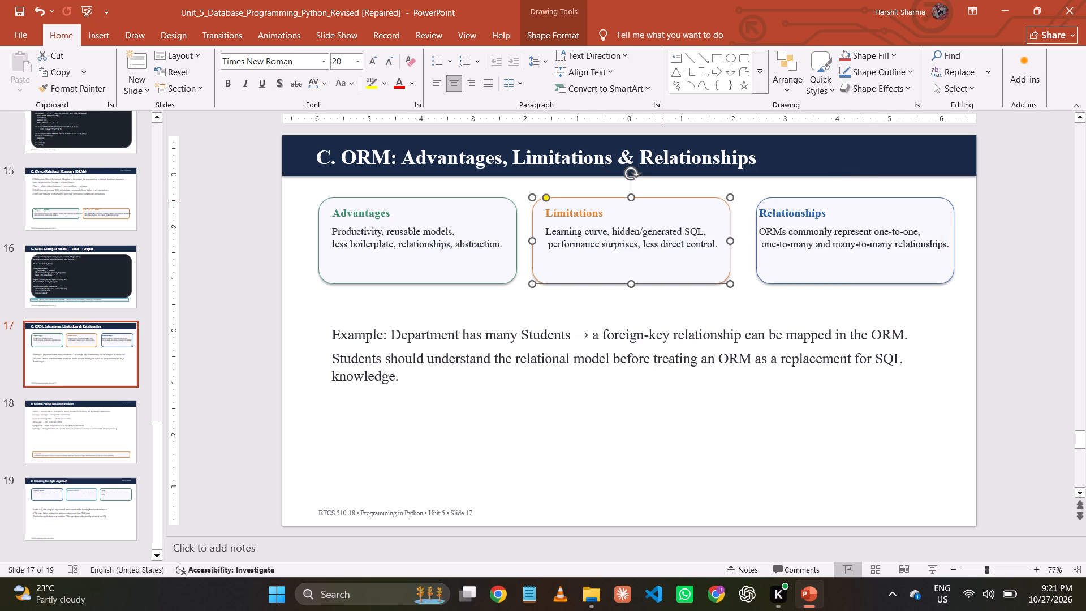
pyautogui.moveTo(665, 197); pyautogui.dragTo(671, 197)
pyautogui.click(238, 260)
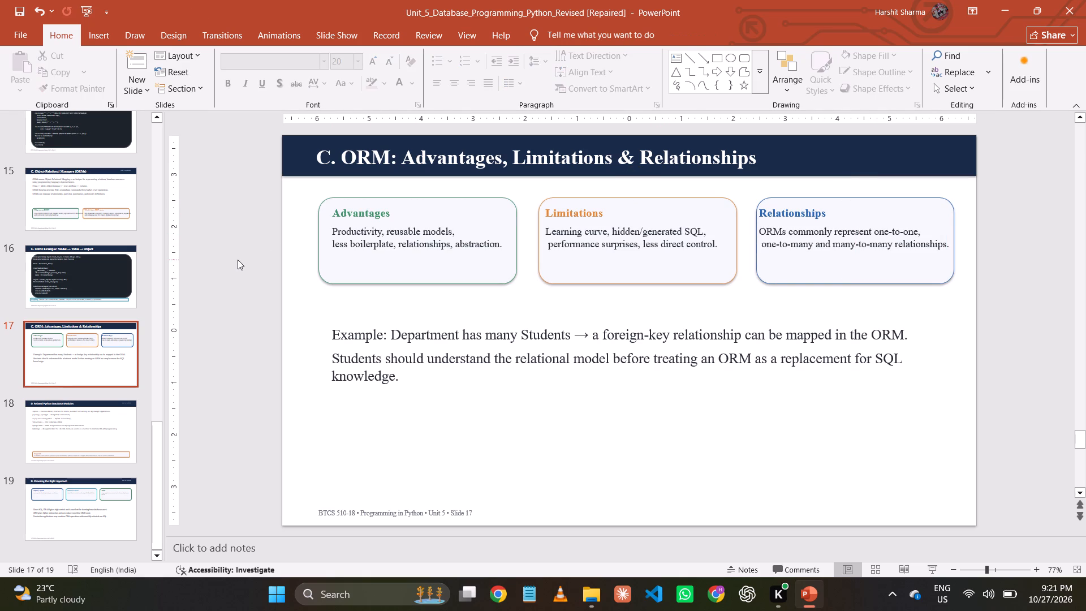
pyautogui.hotkey('ctrl', 's')
# Change all text on slide 18, Related Python Database Modules, to Times New Roman and enlarge it by one size step.
pyautogui.click(107, 441)
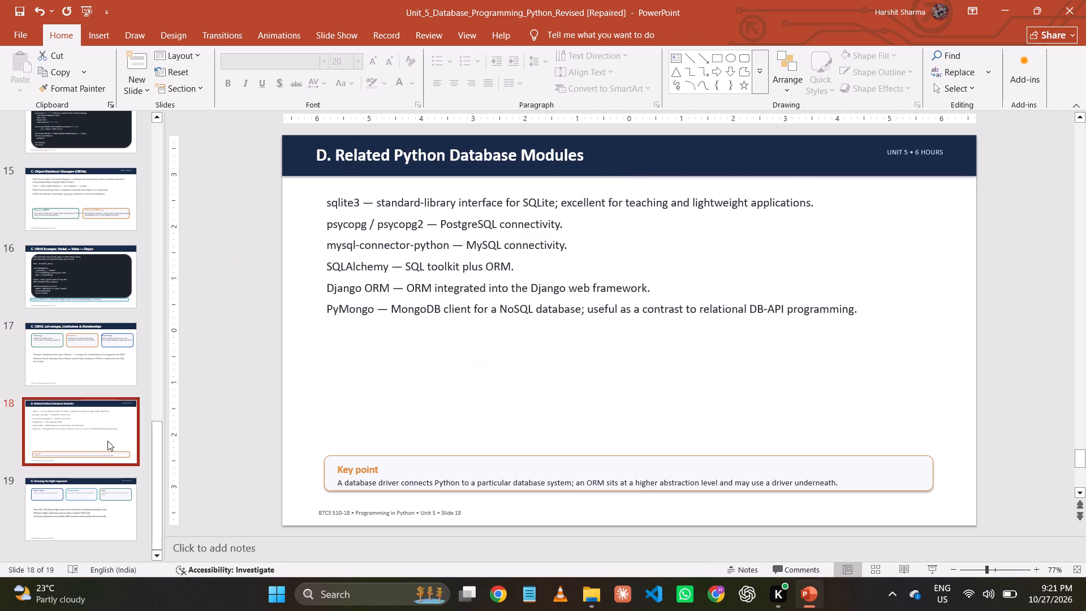
pyautogui.click(311, 356)
pyautogui.hotkey('ctrl', 'a')
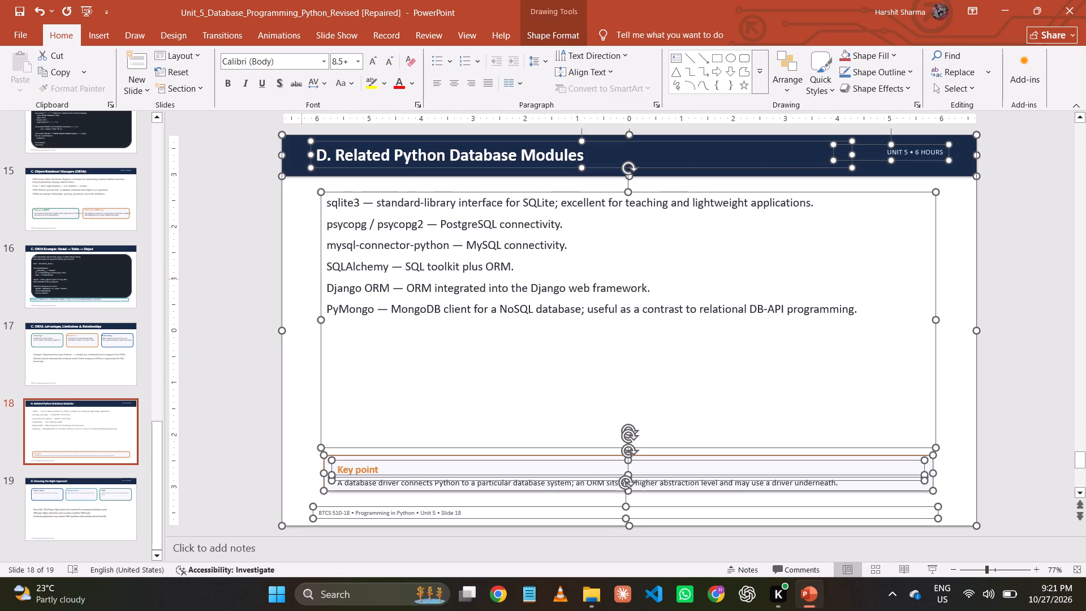
pyautogui.click(326, 62)
pyautogui.click(311, 142)
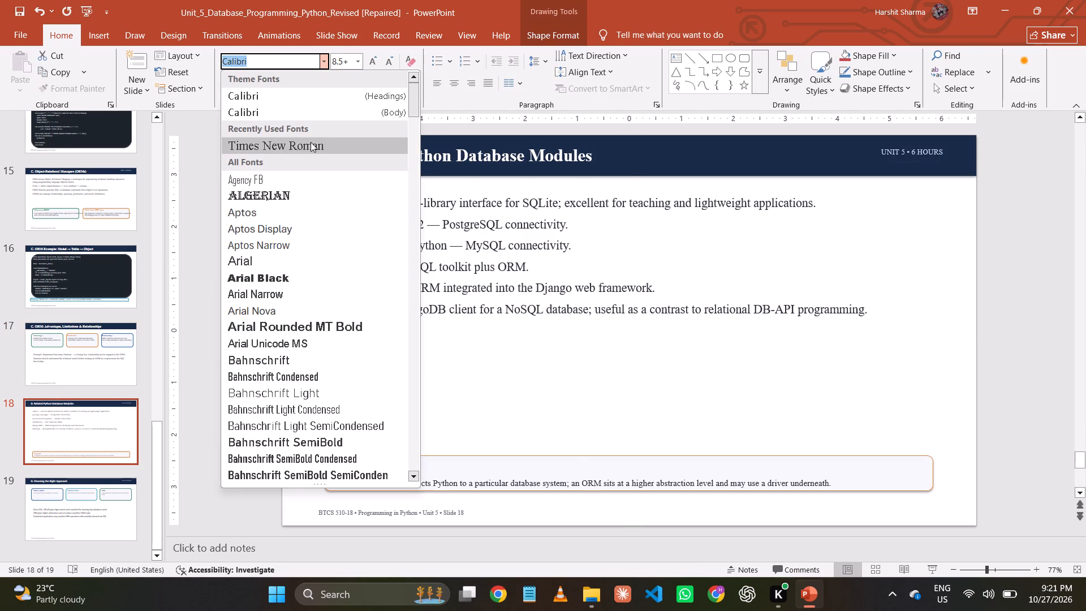
pyautogui.click(367, 61)
pyautogui.click(249, 196)
# Delete the "UNIT 5 • 6 HOURS" label from slide 18's title banner and save the presentation.
pyautogui.click(907, 153)
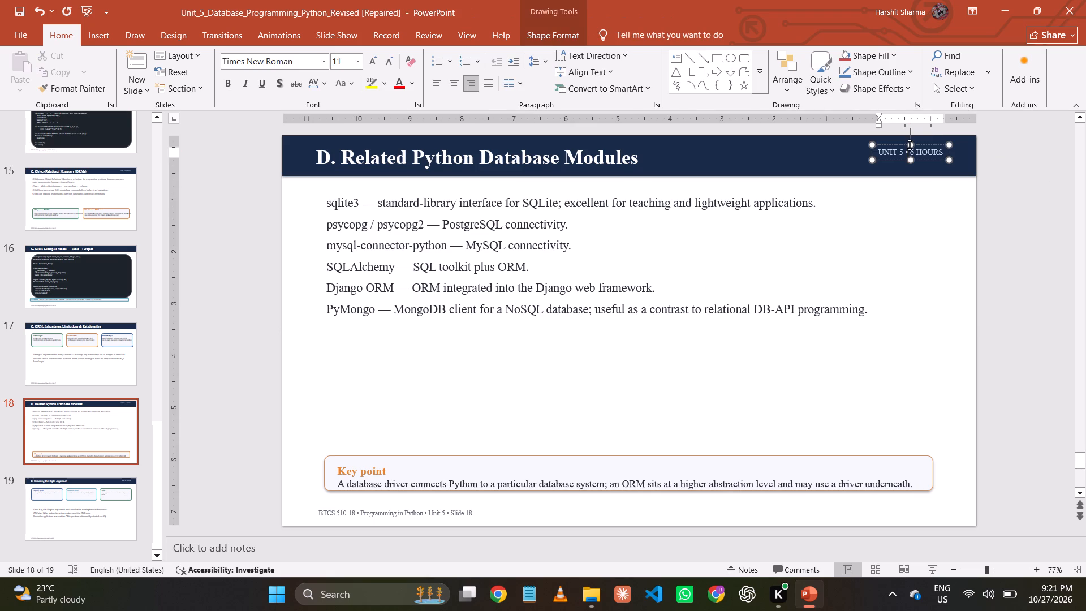
pyautogui.click(904, 144)
pyautogui.click(897, 144)
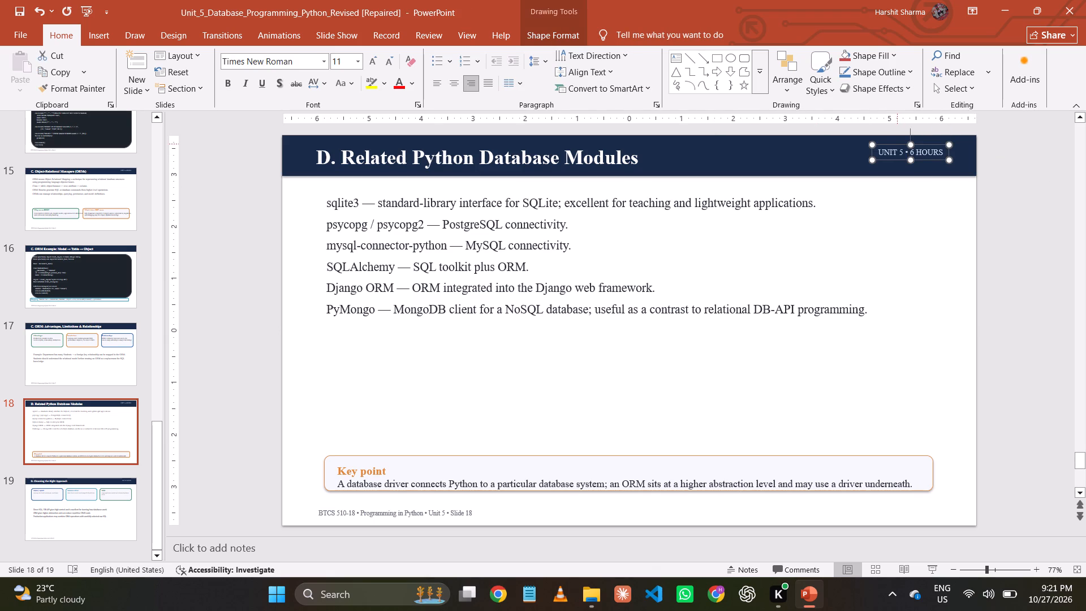
pyautogui.press('Delete')
pyautogui.hotkey('ctrl', 's')
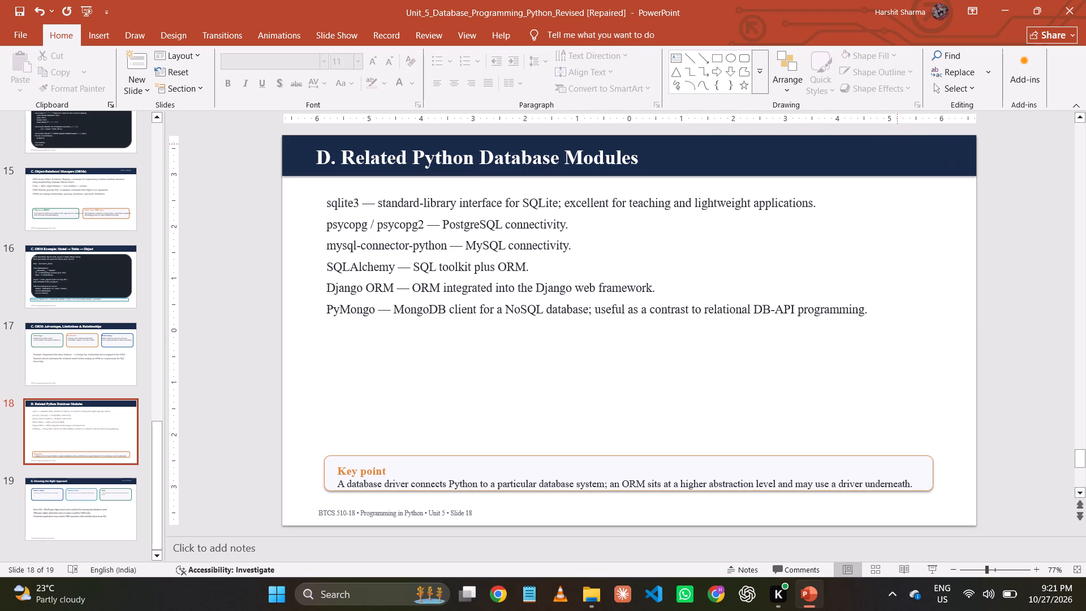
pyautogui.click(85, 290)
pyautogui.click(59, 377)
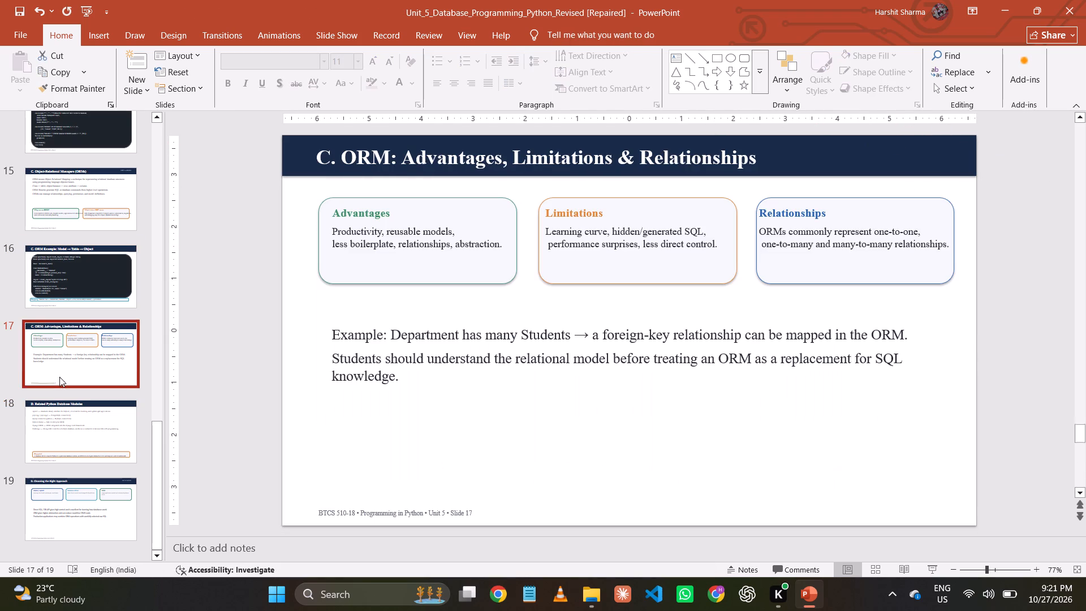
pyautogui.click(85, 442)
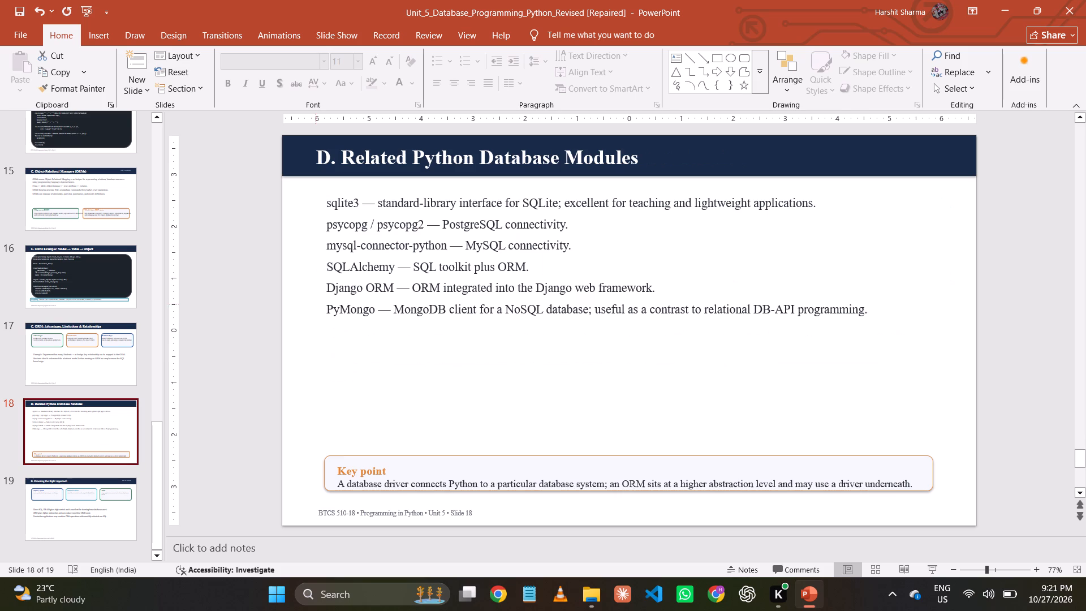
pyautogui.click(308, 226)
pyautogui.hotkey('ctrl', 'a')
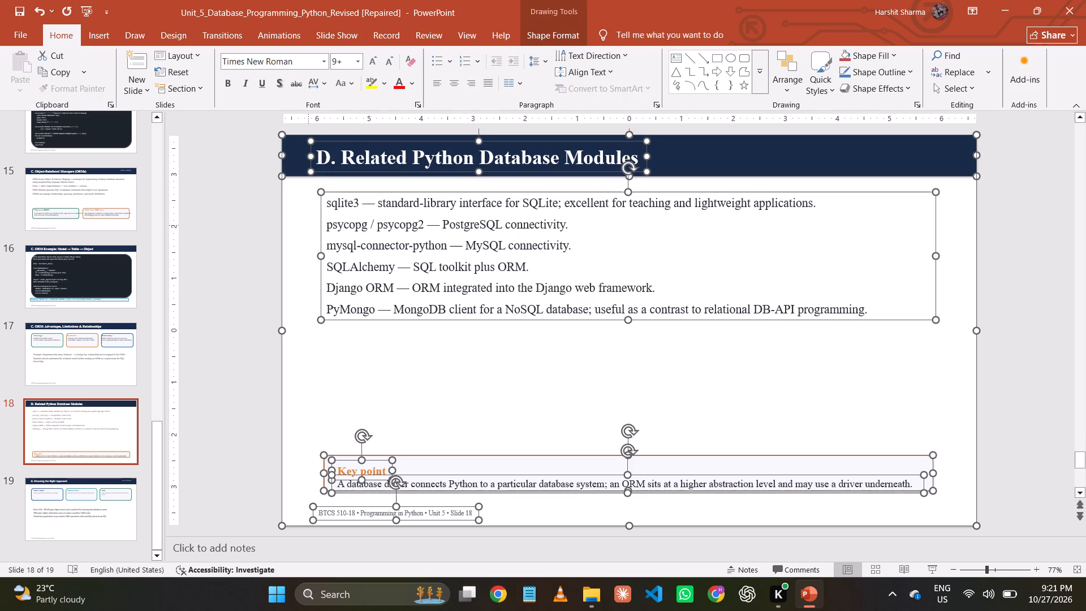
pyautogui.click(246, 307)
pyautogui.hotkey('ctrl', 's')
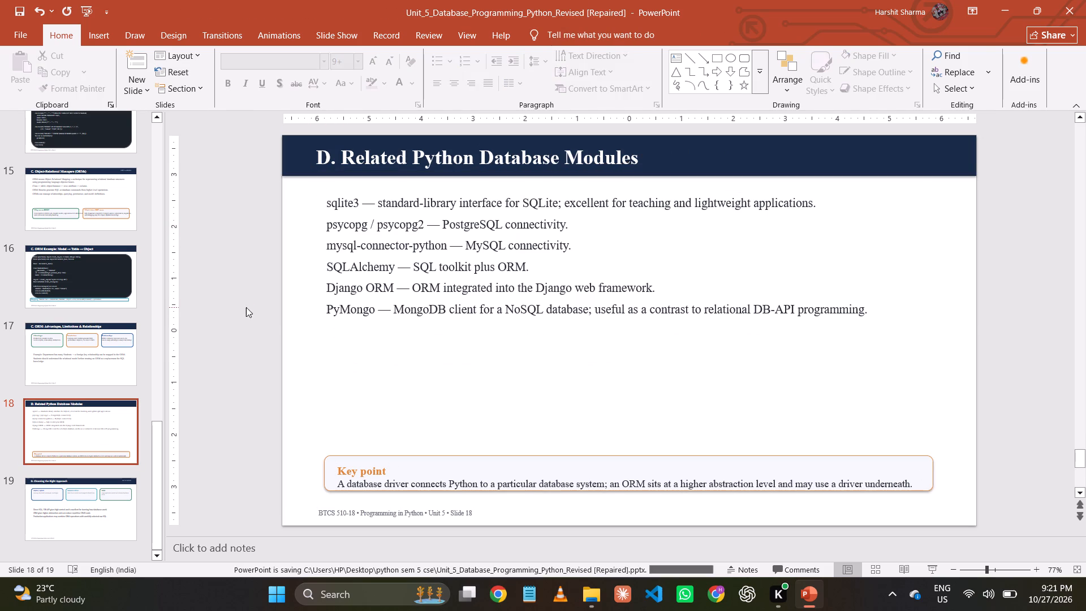
# Move slide 18's Key point box outline slightly up and left, and place the Key point heading just inside its top edge.
pyautogui.click(563, 452)
pyautogui.click(572, 457)
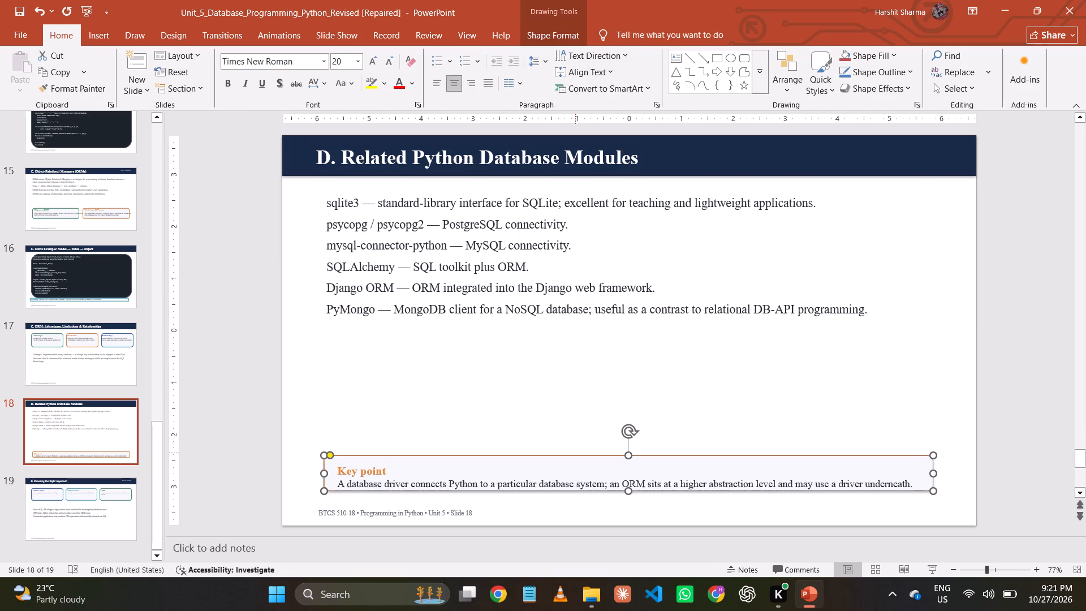
pyautogui.moveTo(575, 453); pyautogui.dragTo(564, 438)
pyautogui.click(562, 488)
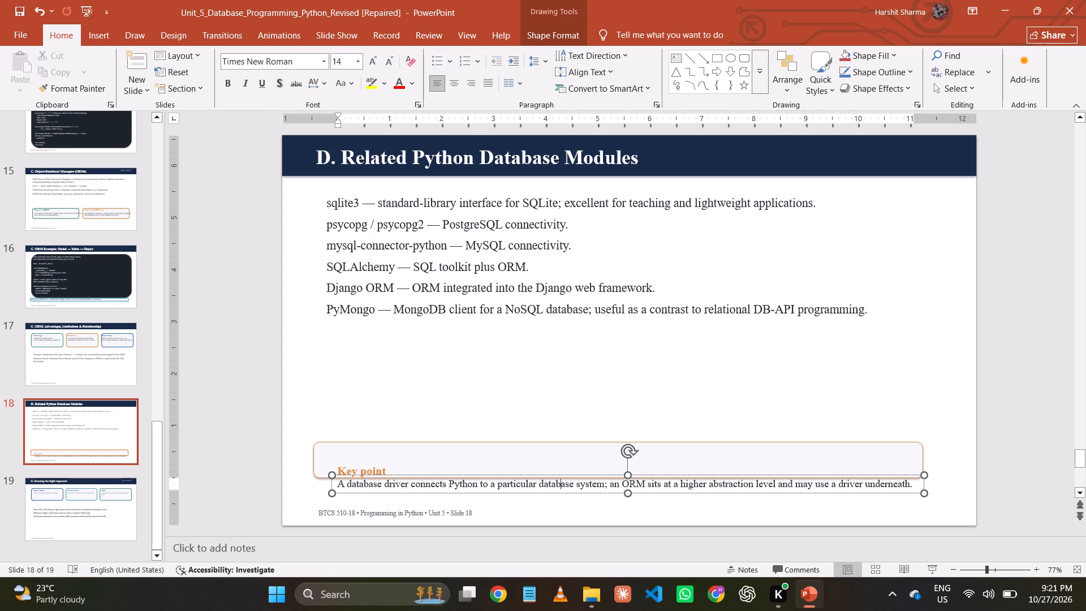
pyautogui.moveTo(572, 475); pyautogui.dragTo(566, 462)
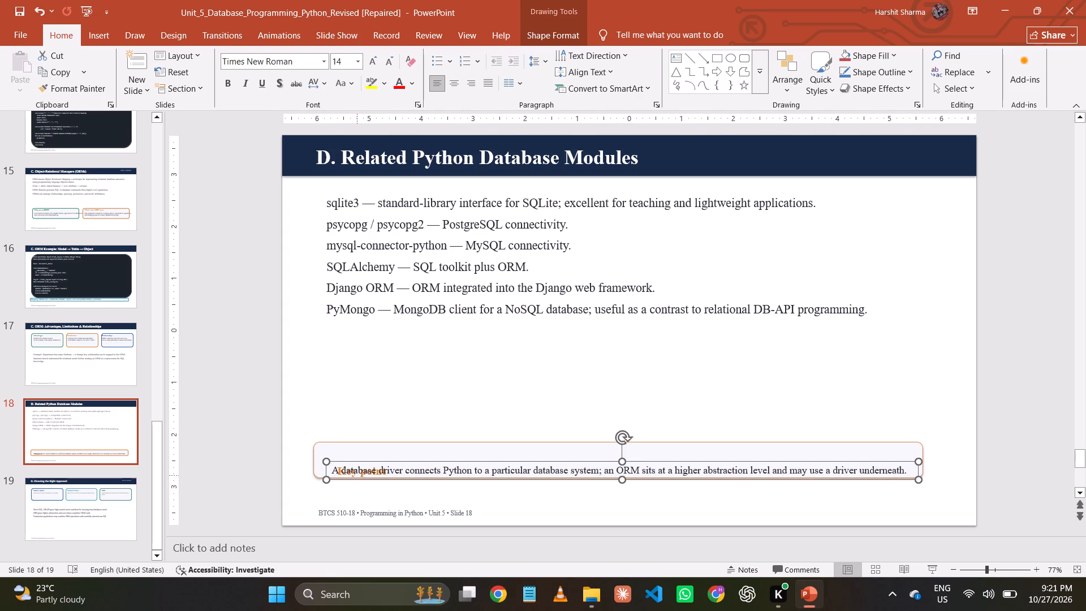
pyautogui.click(357, 473)
pyautogui.click(360, 468)
pyautogui.moveTo(428, 462); pyautogui.dragTo(429, 465)
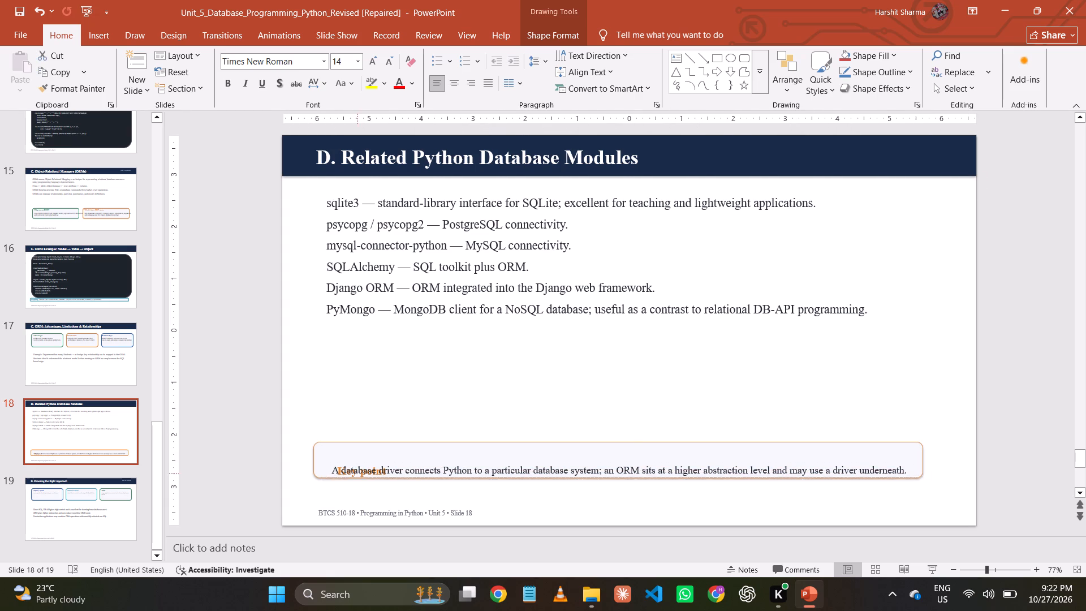
pyautogui.moveTo(429, 465); pyautogui.dragTo(426, 476)
pyautogui.click(366, 468)
pyautogui.moveTo(371, 461); pyautogui.dragTo(371, 458)
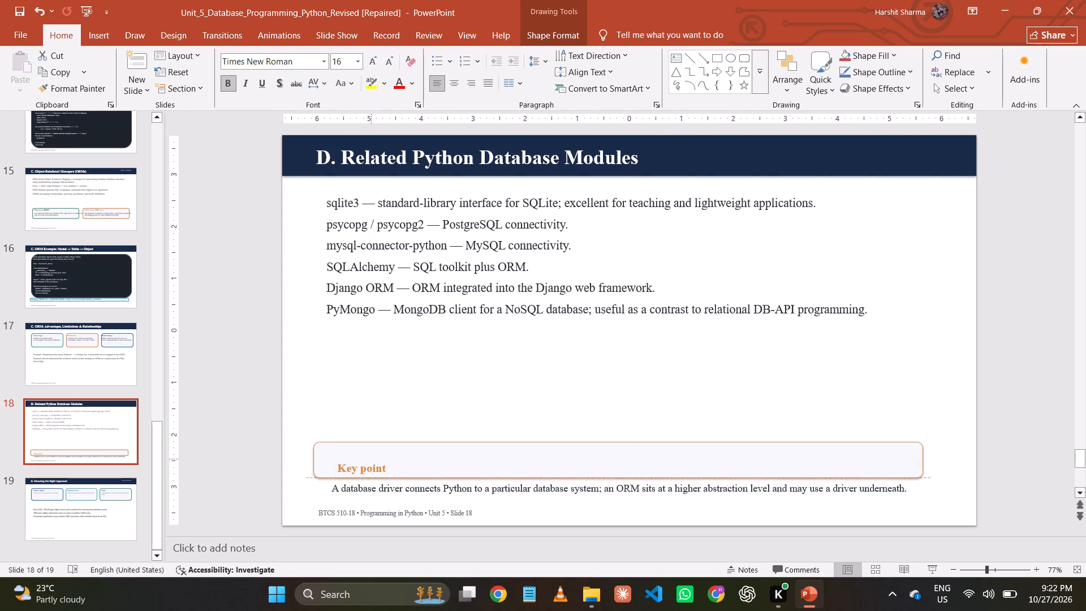
pyautogui.moveTo(371, 458); pyautogui.dragTo(363, 442)
# Move the database driver sentence inside slide 18's Key point box, directly beneath the heading, and save the presentation.
pyautogui.click(441, 490)
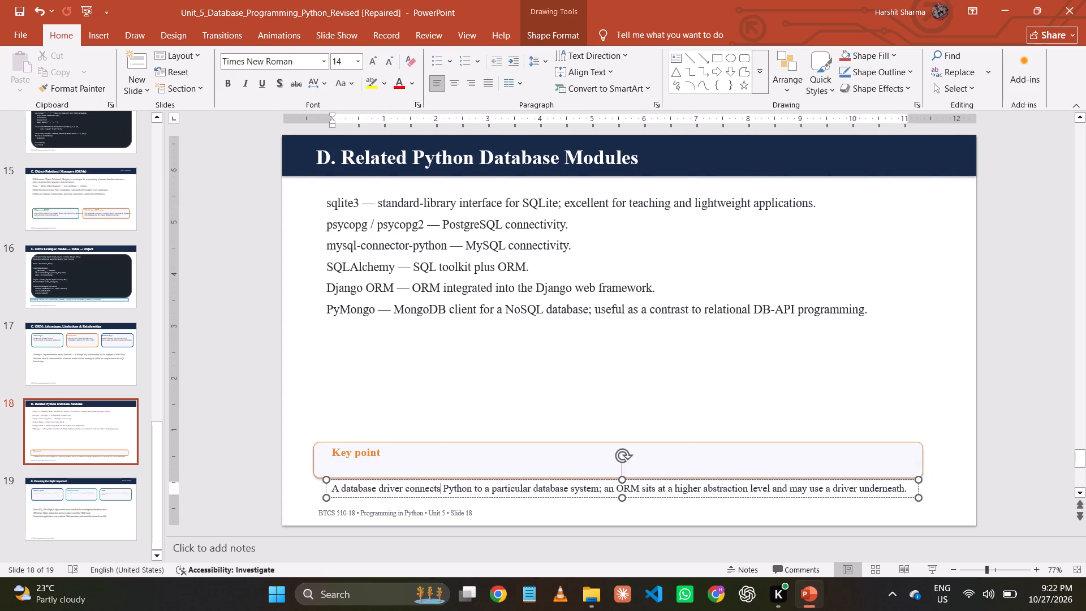
pyautogui.moveTo(519, 480); pyautogui.dragTo(513, 462)
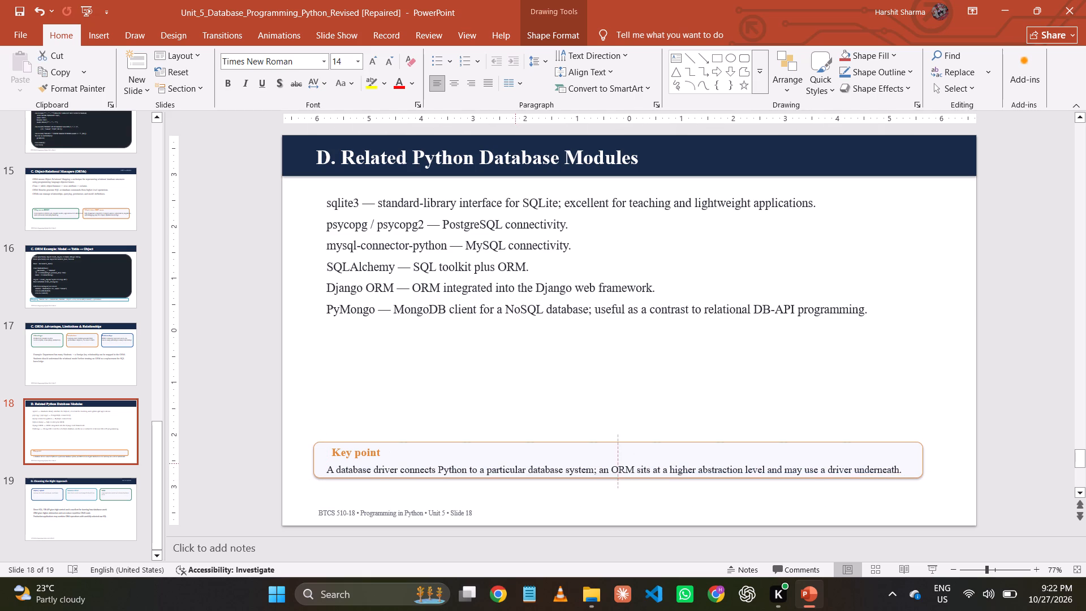
pyautogui.moveTo(513, 462); pyautogui.dragTo(507, 460)
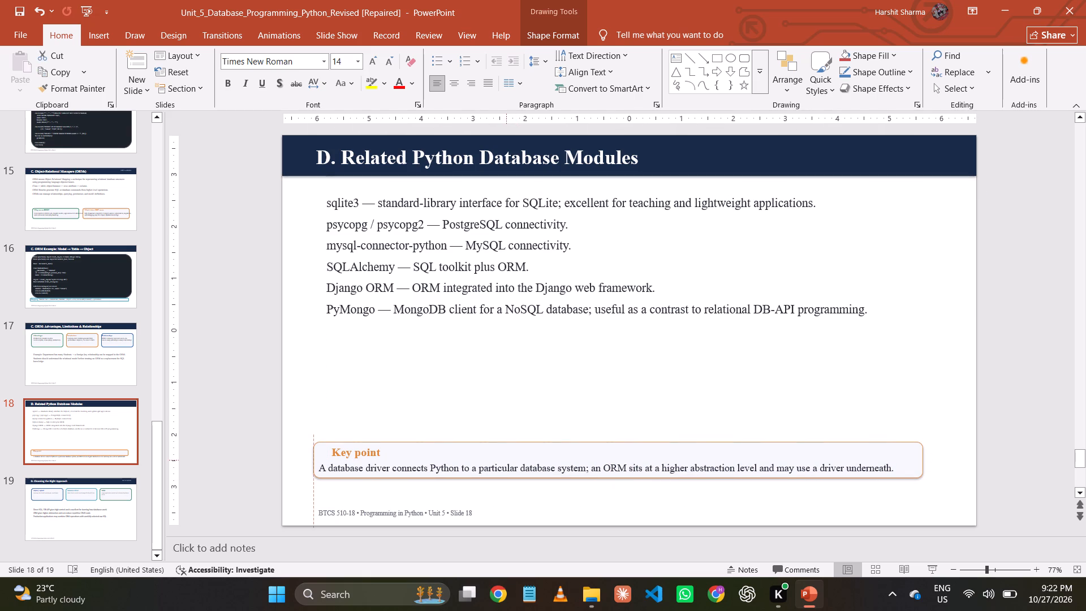
pyautogui.moveTo(507, 460); pyautogui.dragTo(512, 459)
pyautogui.click(501, 402)
pyautogui.hotkey('ctrl', 's')
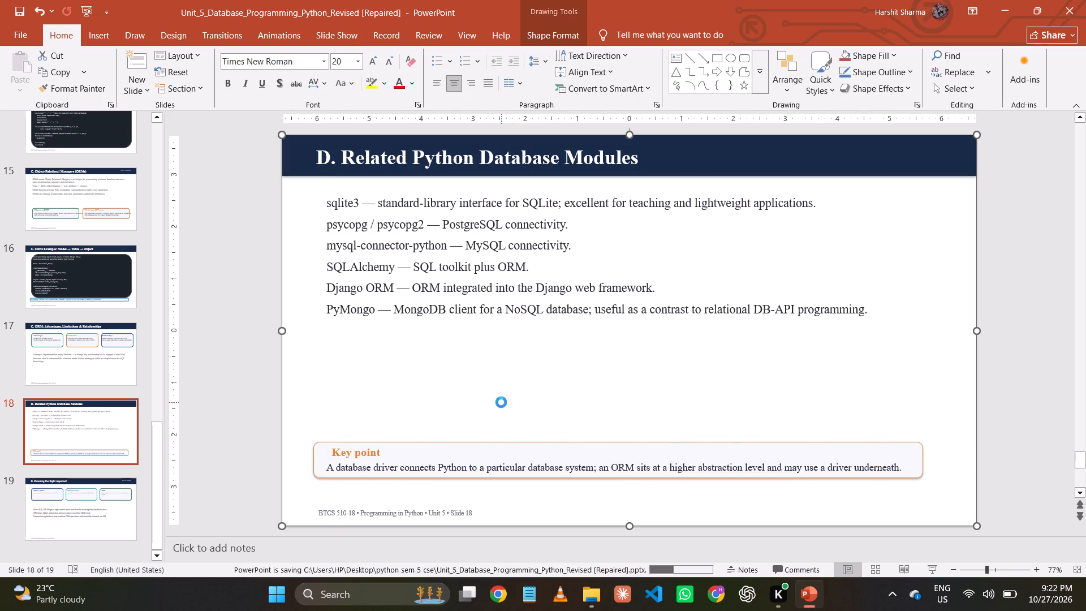
# Change all text on slide 19, Choosing the Right Approach, to Times New Roman and enlarge it by one size step.
pyautogui.click(78, 478)
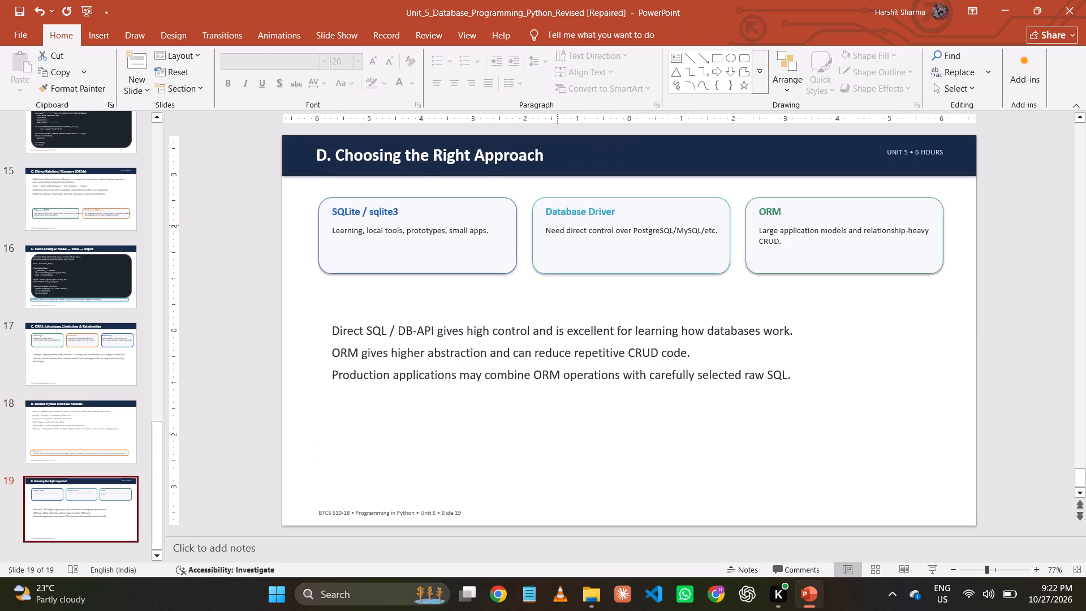
pyautogui.click(296, 310)
pyautogui.hotkey('ctrl', 'a')
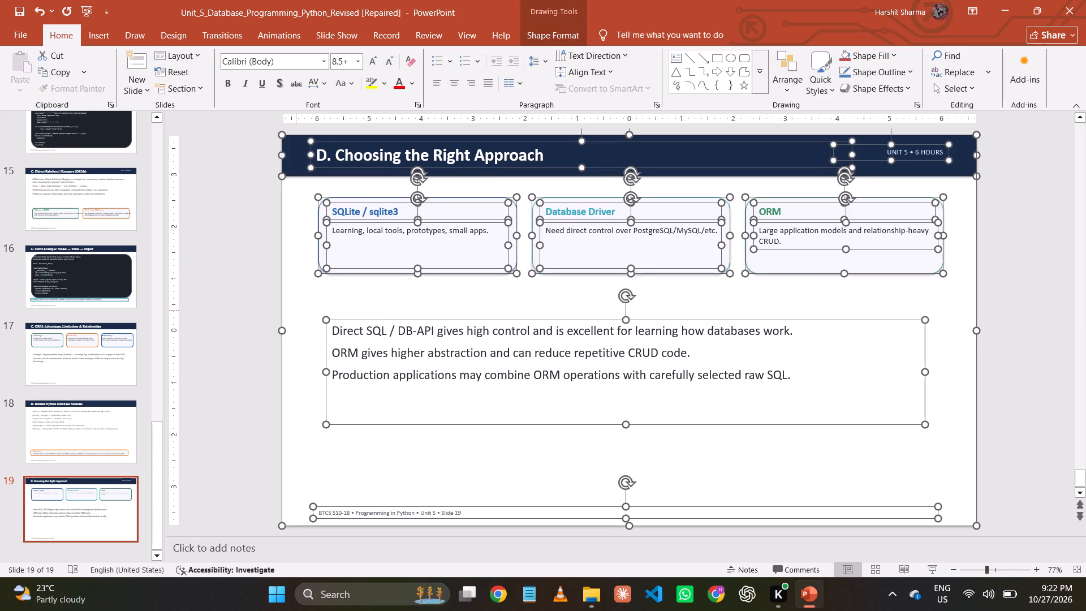
pyautogui.click(326, 59)
pyautogui.click(309, 144)
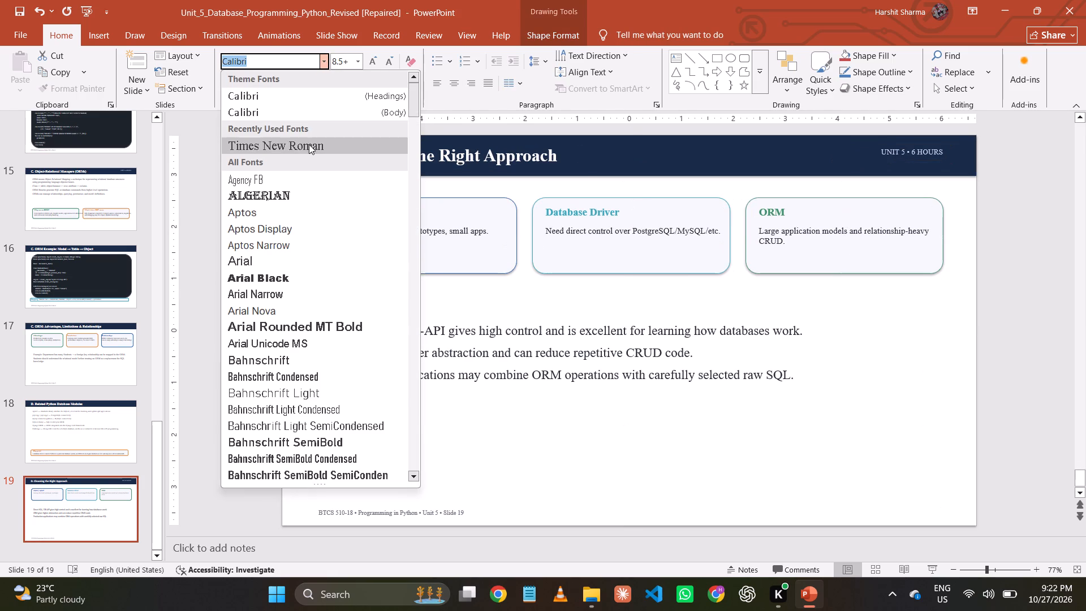
pyautogui.click(369, 57)
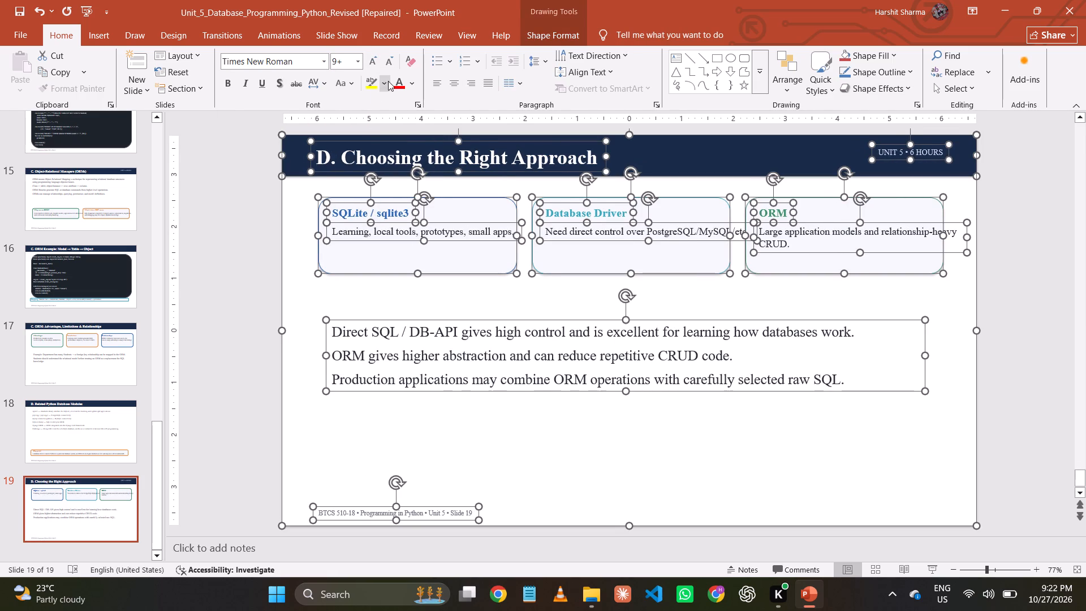
pyautogui.click(374, 63)
pyautogui.click(387, 63)
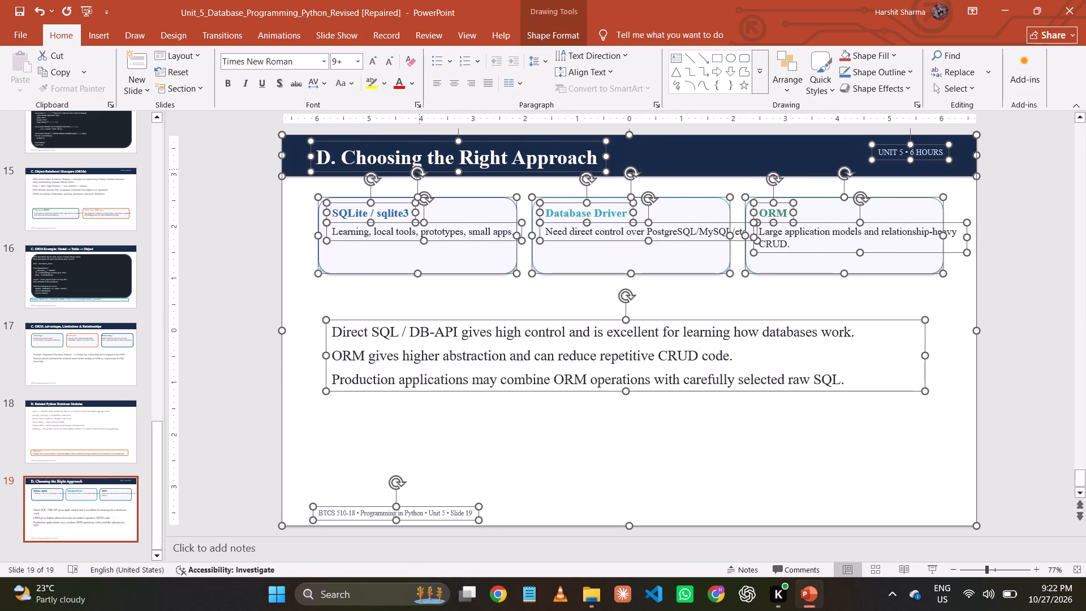
pyautogui.click(407, 271)
pyautogui.click(304, 299)
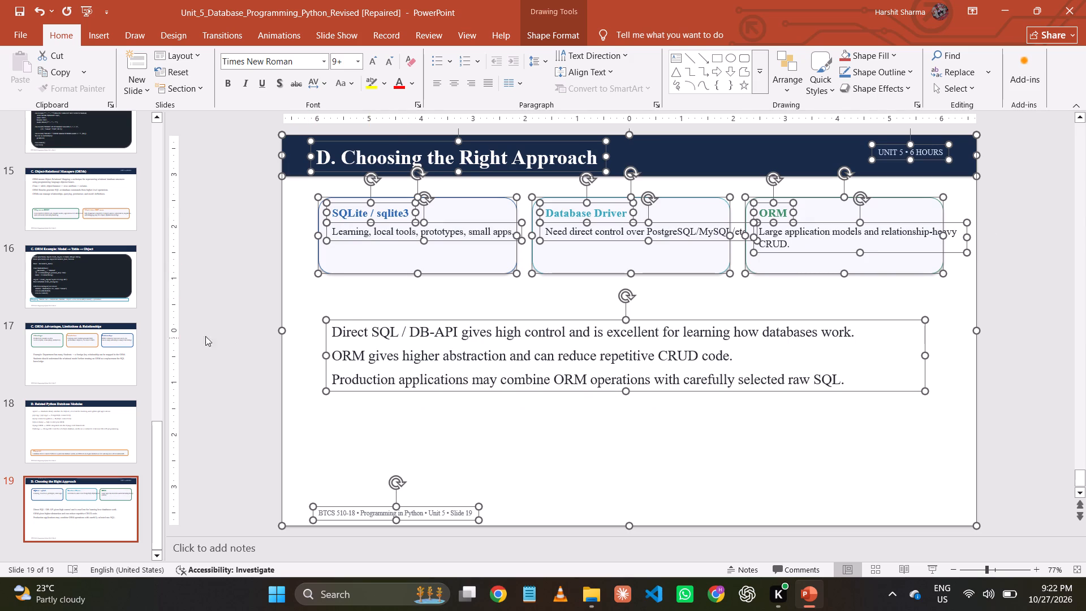
pyautogui.click(219, 309)
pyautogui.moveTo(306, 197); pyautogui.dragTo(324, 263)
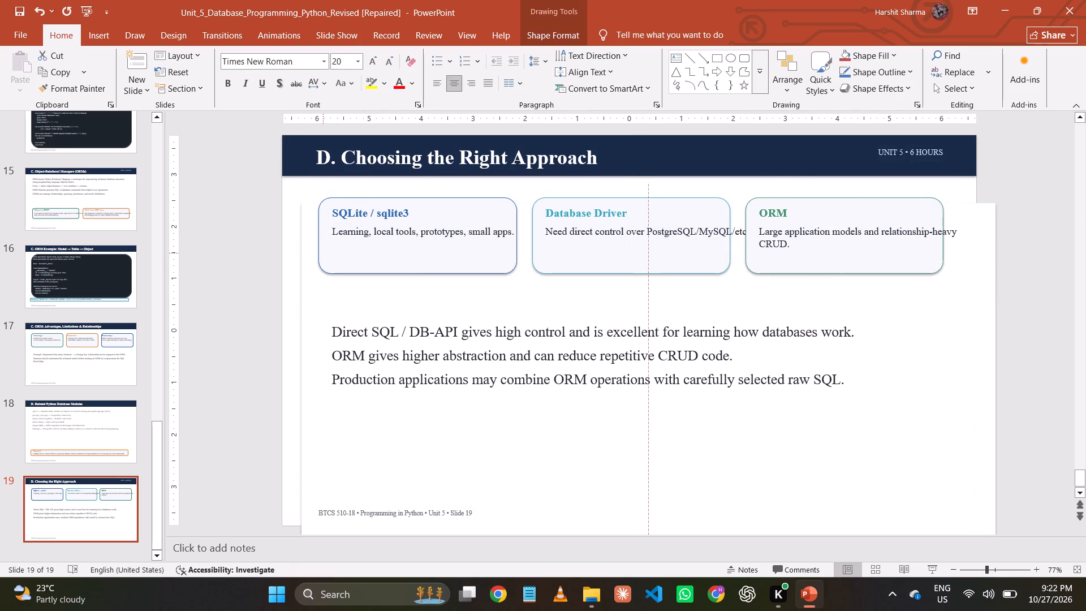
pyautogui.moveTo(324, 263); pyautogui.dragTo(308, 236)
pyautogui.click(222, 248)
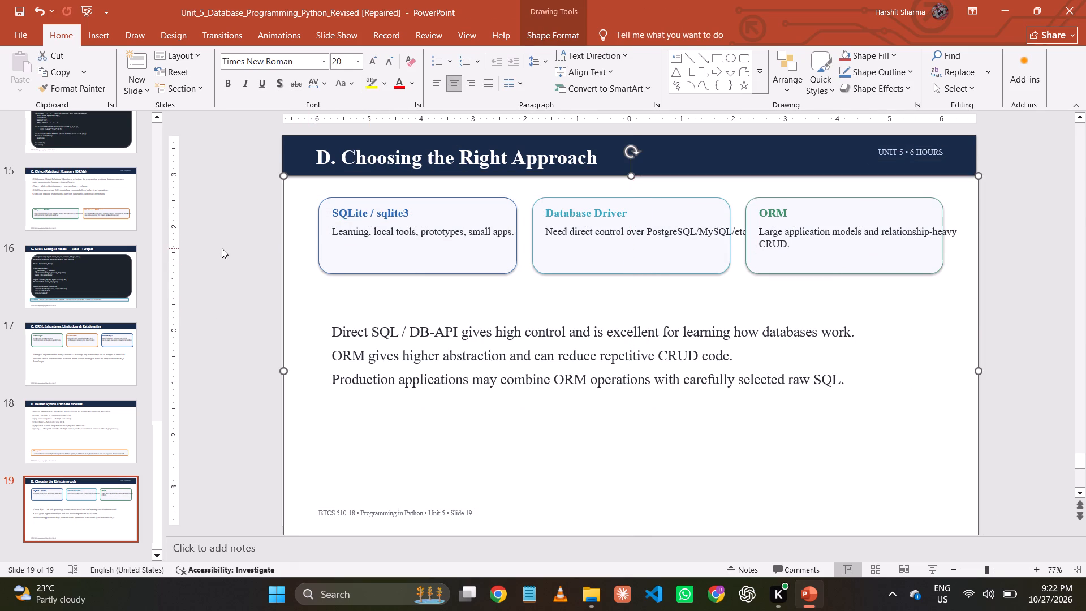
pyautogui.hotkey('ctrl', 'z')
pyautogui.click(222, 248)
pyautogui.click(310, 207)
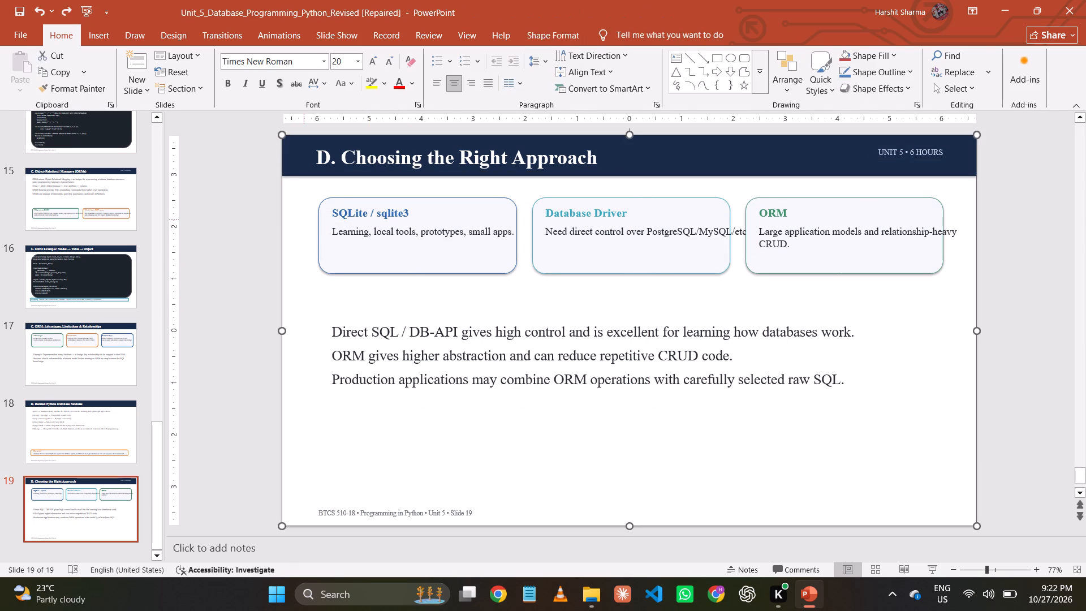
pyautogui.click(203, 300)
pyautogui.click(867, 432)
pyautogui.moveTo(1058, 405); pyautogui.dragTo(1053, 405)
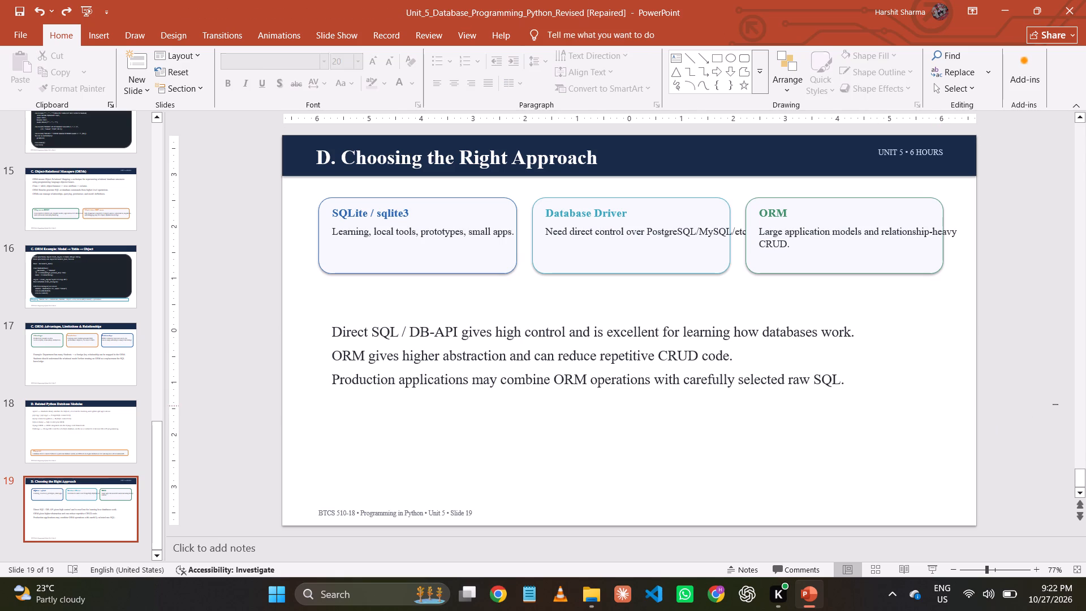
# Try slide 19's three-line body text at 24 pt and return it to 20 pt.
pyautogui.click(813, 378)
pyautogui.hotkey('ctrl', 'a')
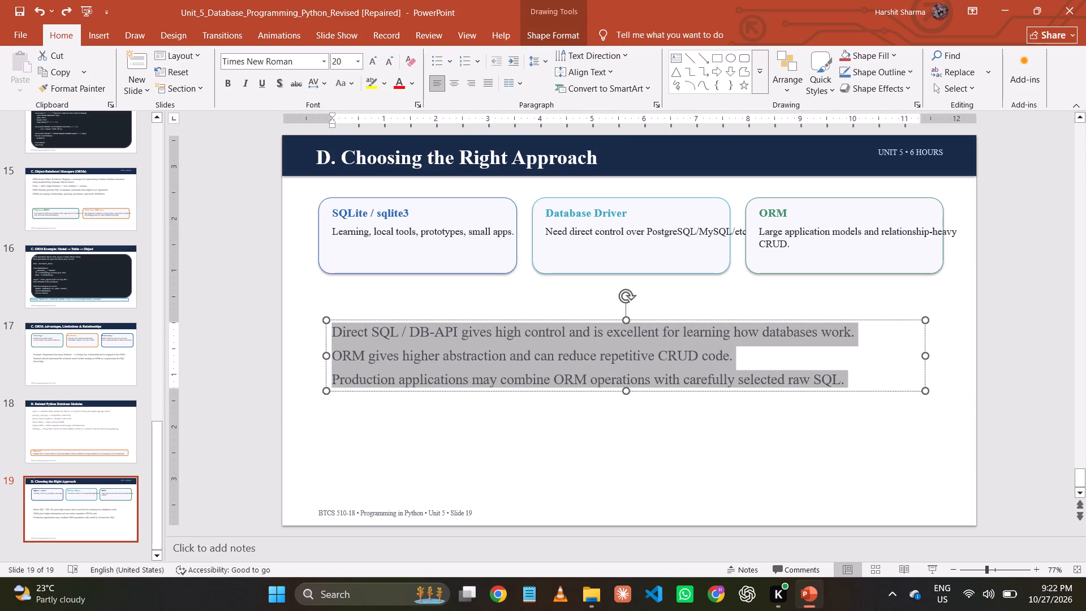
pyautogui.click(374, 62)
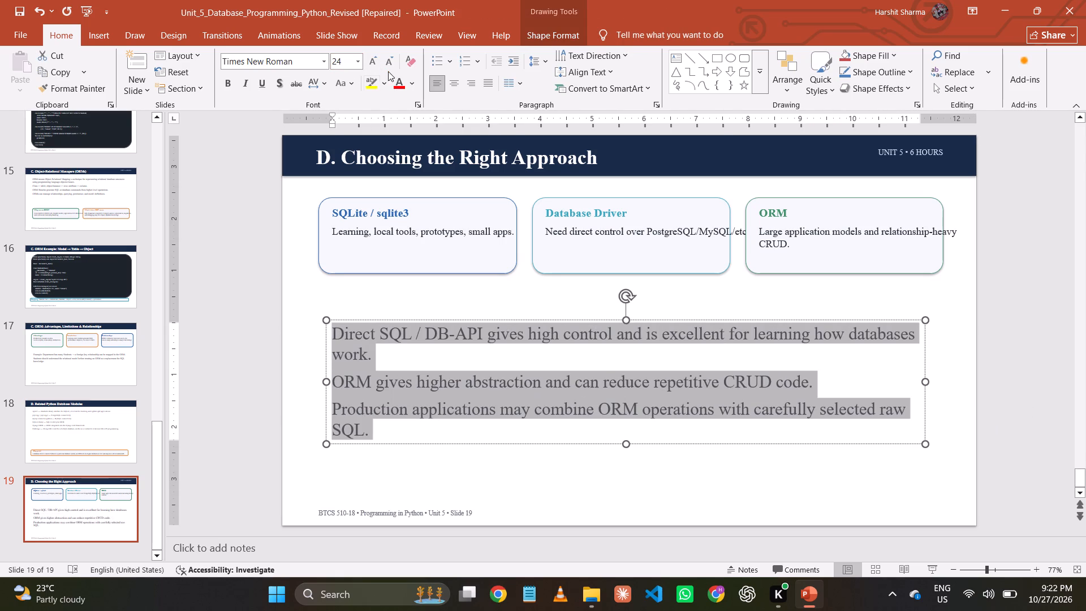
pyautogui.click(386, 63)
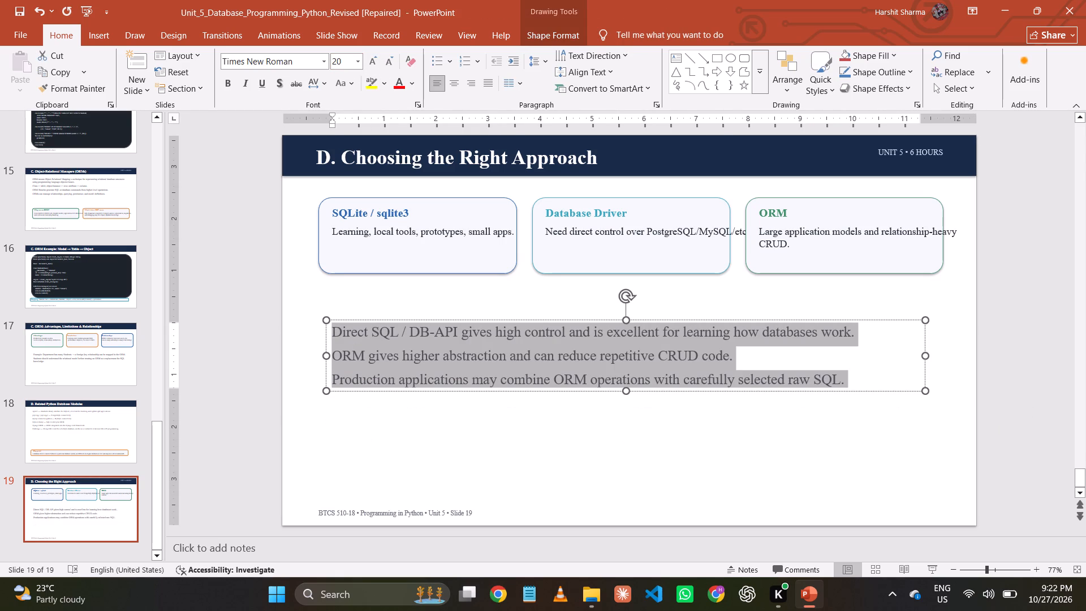
# Save the Unit 5 presentation and close it.
pyautogui.click(227, 272)
pyautogui.hotkey('ctrl', 's')
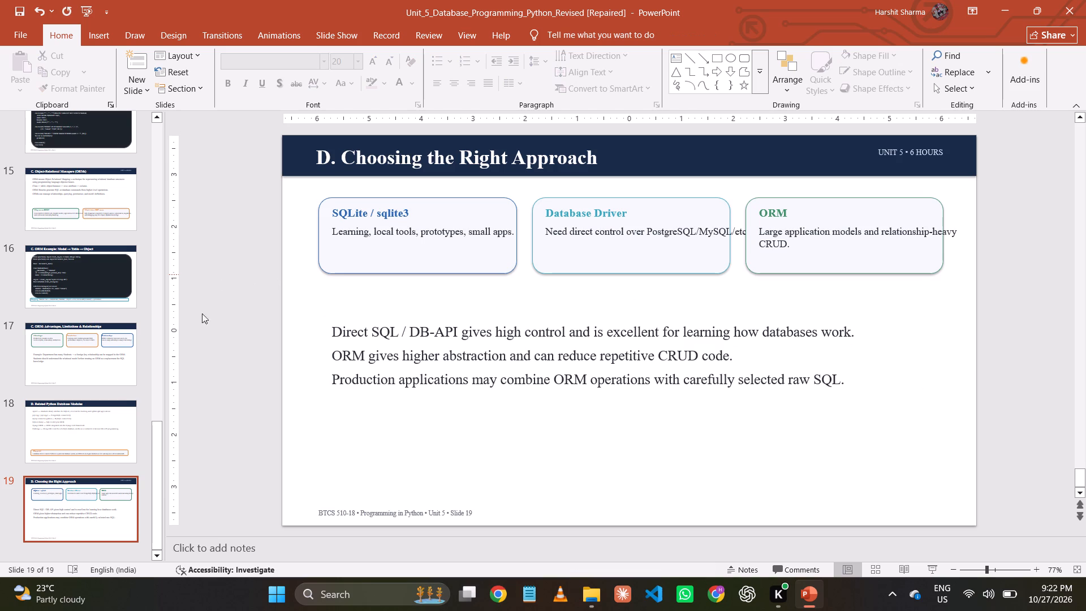
pyautogui.scroll(-4, 87, 412)
pyautogui.click(1068, 10)
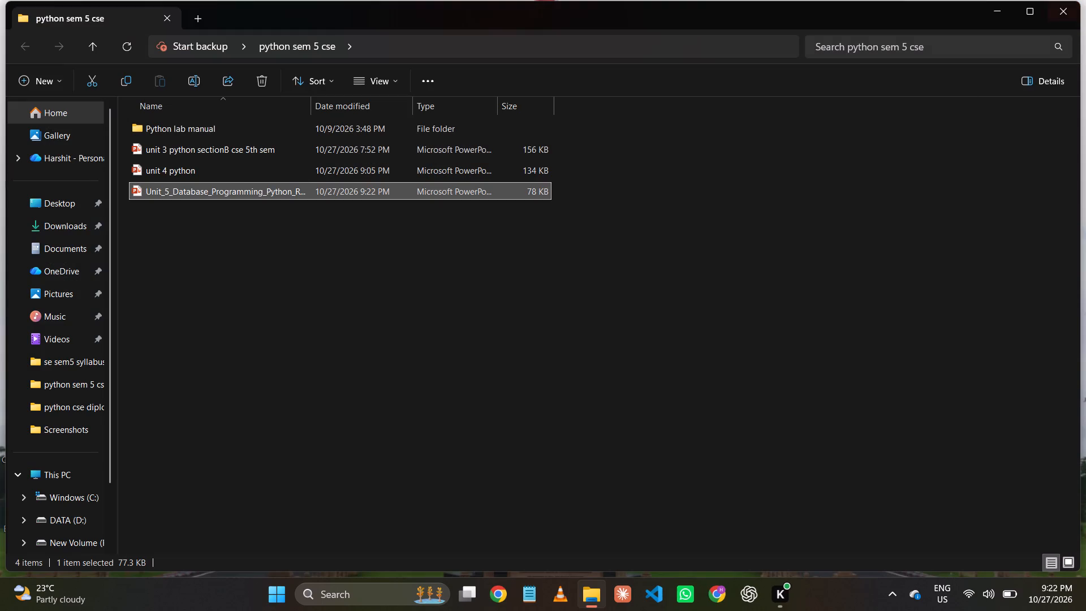
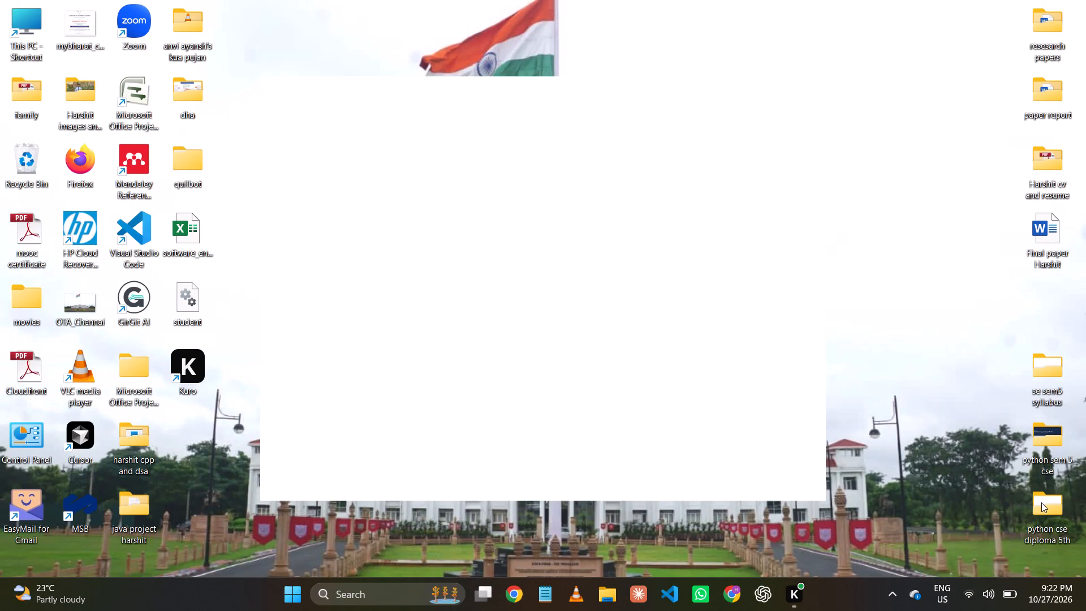
# Open the se sem5 syllabus folder from the desktop.
pyautogui.doubleClick(1046, 377)
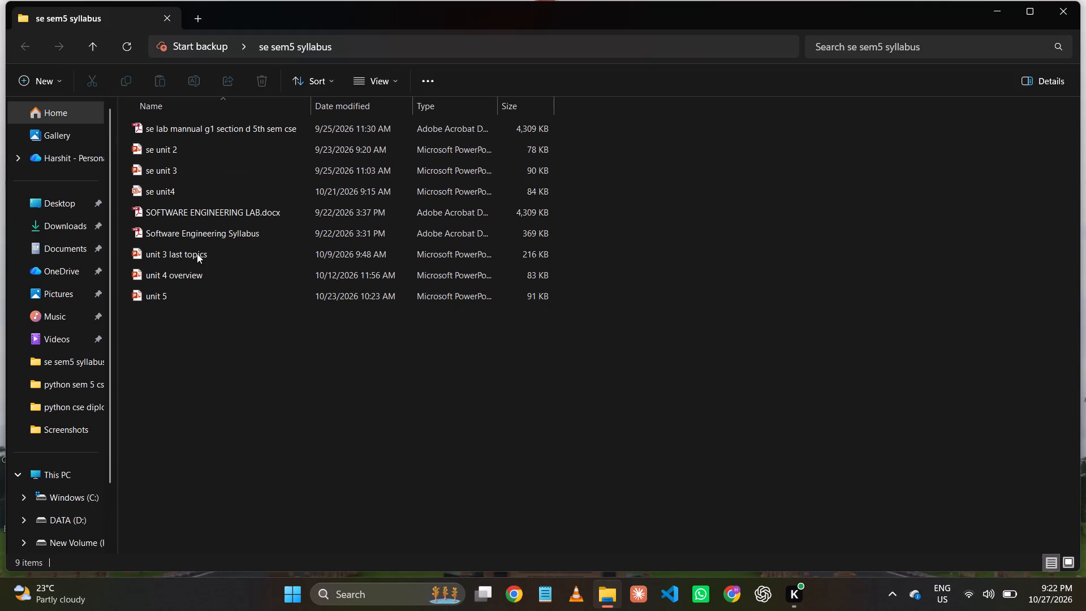
# Open the se unit 2 presentation to check its opening slides, and close it without making changes.
pyautogui.doubleClick(235, 150)
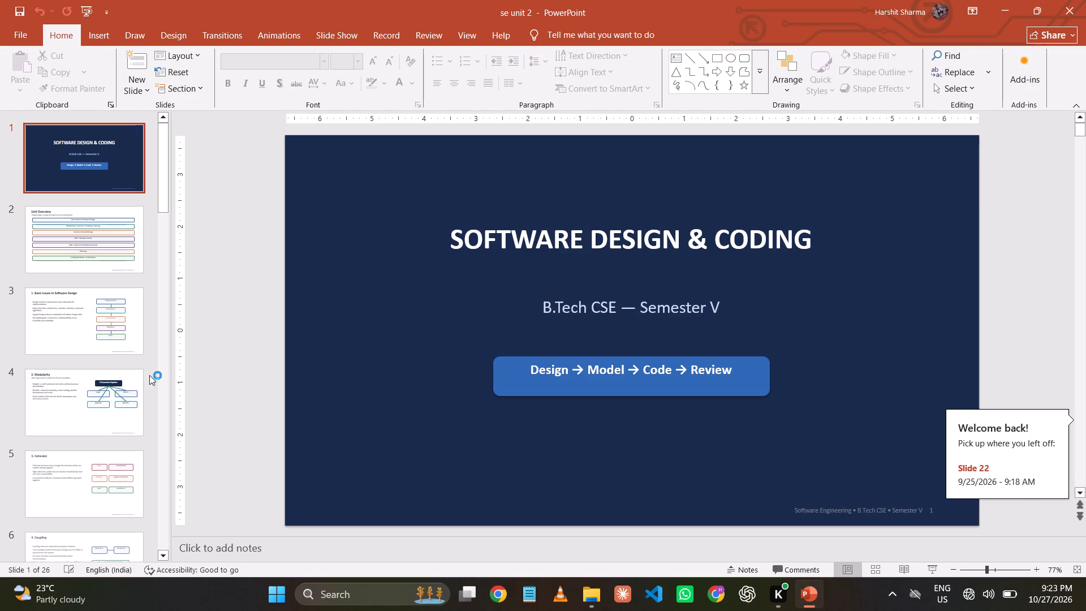
pyautogui.scroll(-5, 98, 420)
pyautogui.scroll(12, 98, 420)
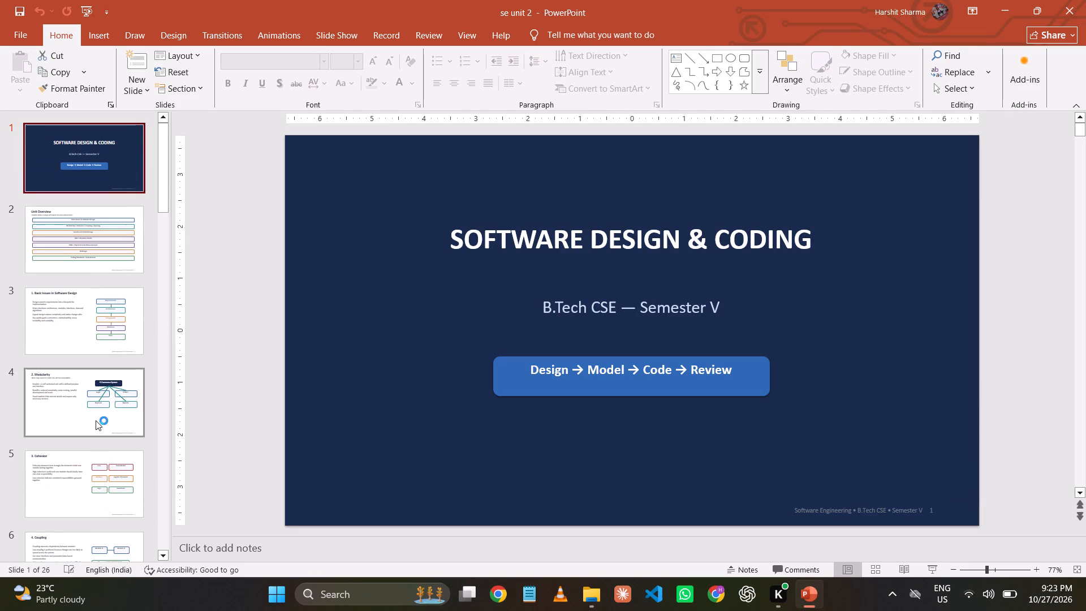
pyautogui.click(1071, 3)
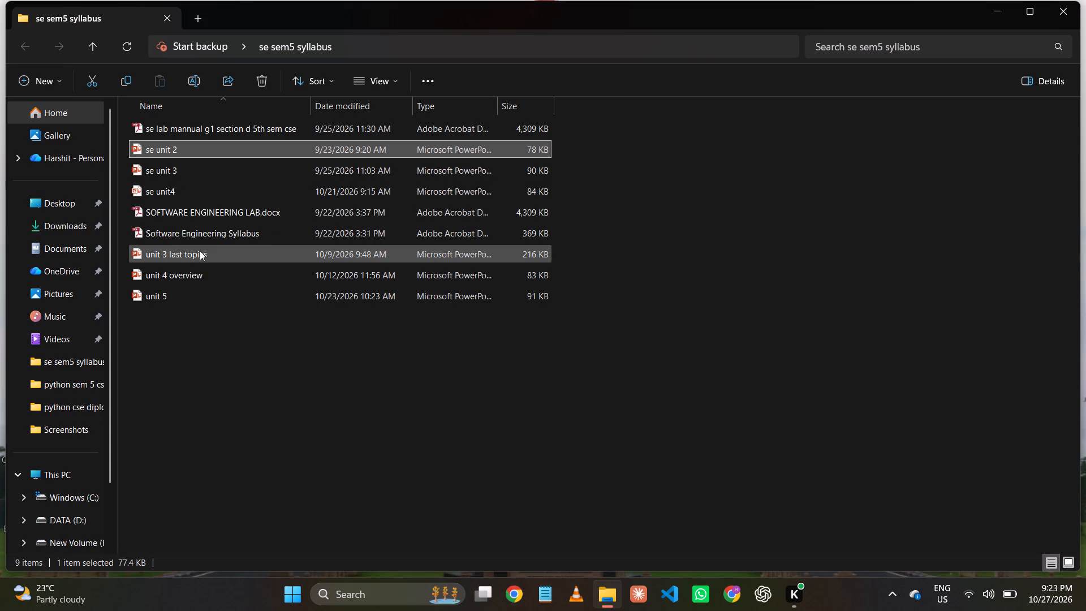
# Open the unit 5 presentation from the se sem5 syllabus folder.
pyautogui.doubleClick(188, 290)
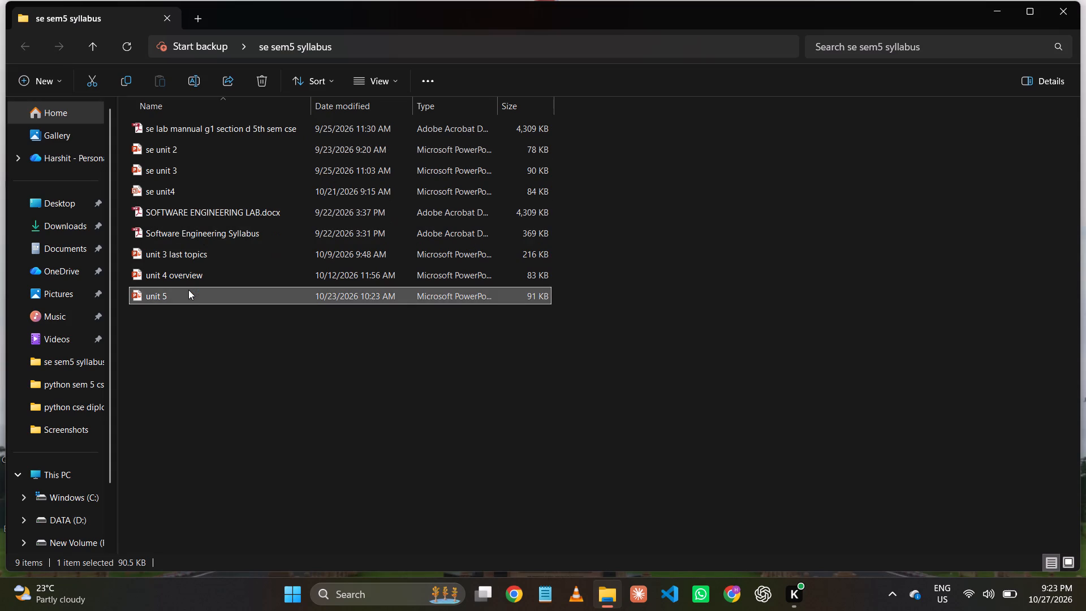